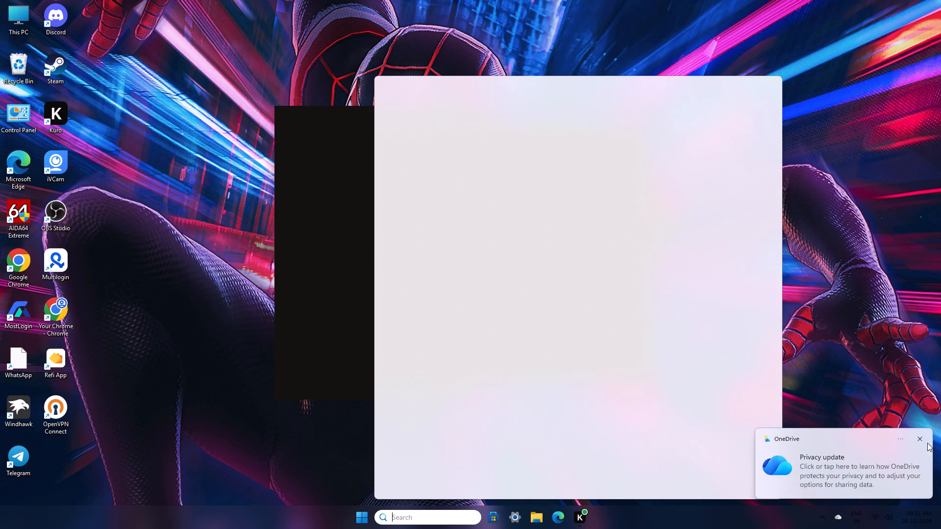
Dismiss the OneDrive privacy update notification and open Windows search to find an app.
left_click(921, 433)
left_click(429, 518)
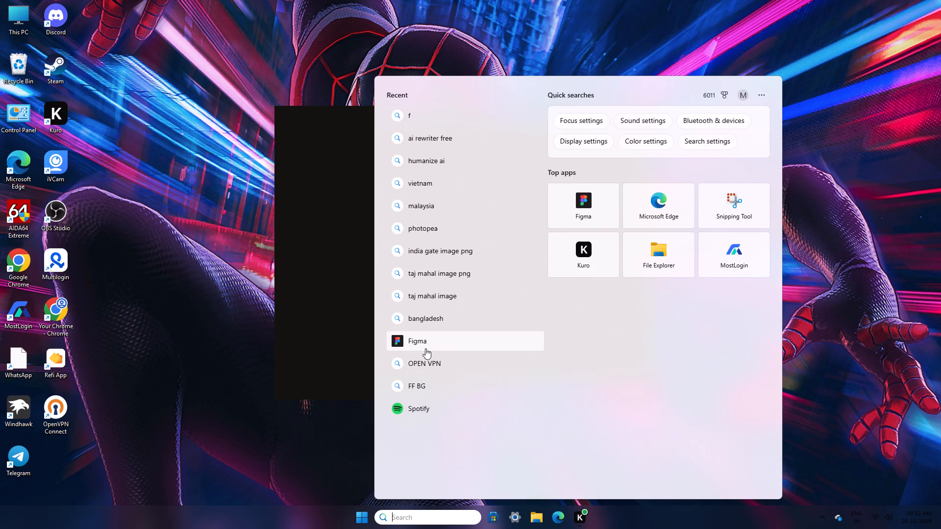
Launch Figma from the recent searches.
left_click(425, 348)
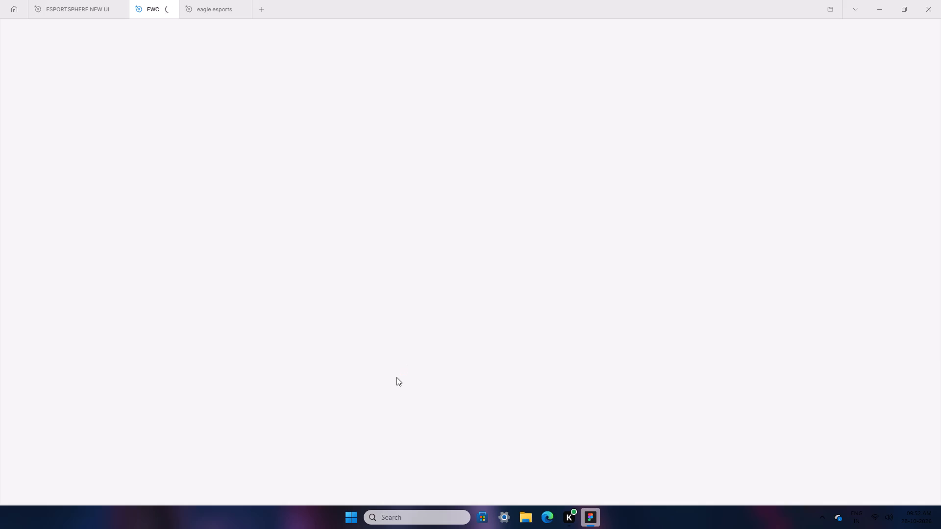
Open Microsoft Edge, maximize its window and begin entering a web address starting with "we".
left_click(545, 515)
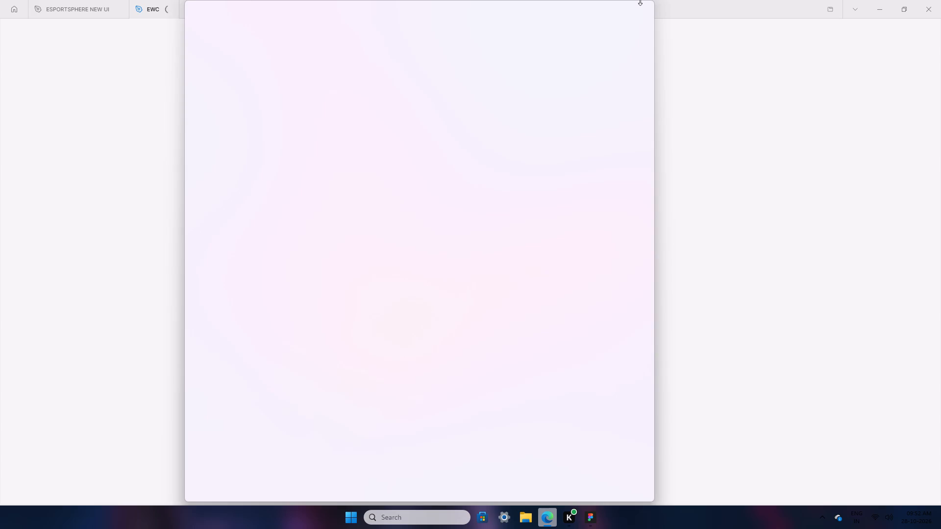
left_click(625, 8)
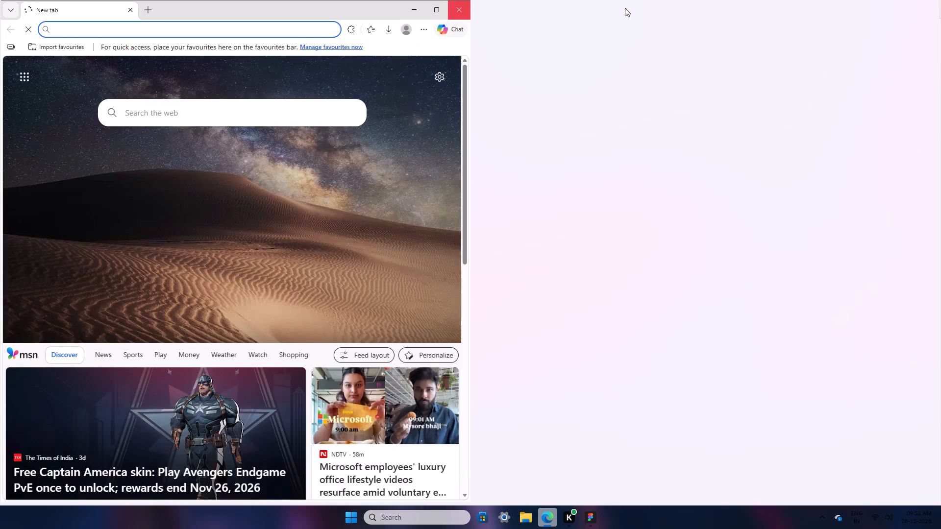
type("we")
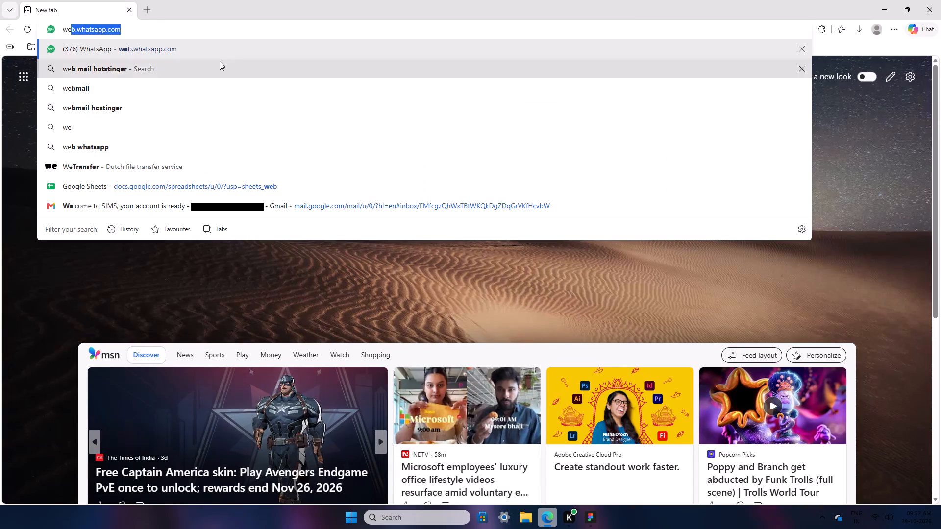
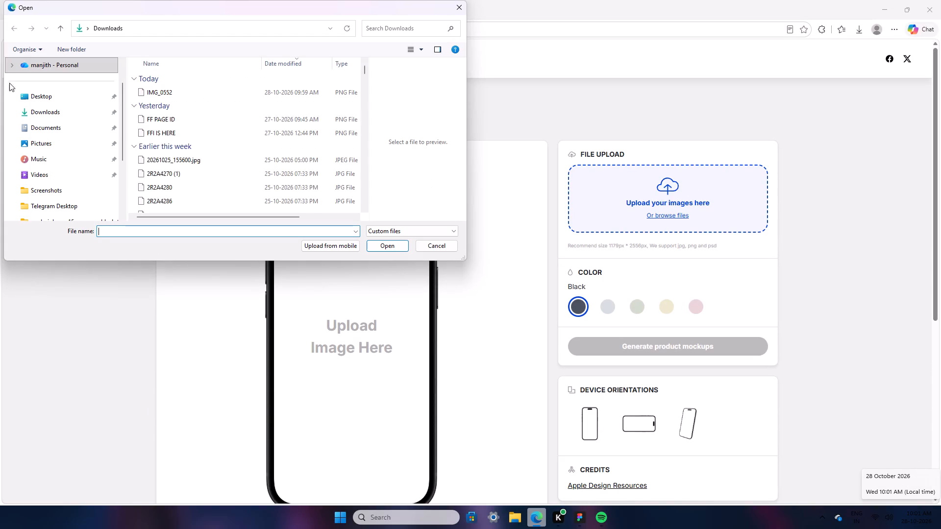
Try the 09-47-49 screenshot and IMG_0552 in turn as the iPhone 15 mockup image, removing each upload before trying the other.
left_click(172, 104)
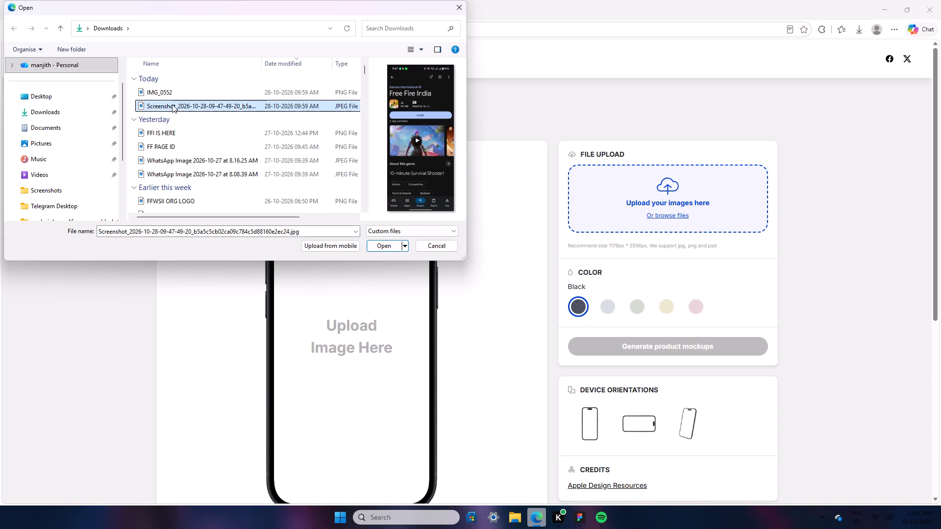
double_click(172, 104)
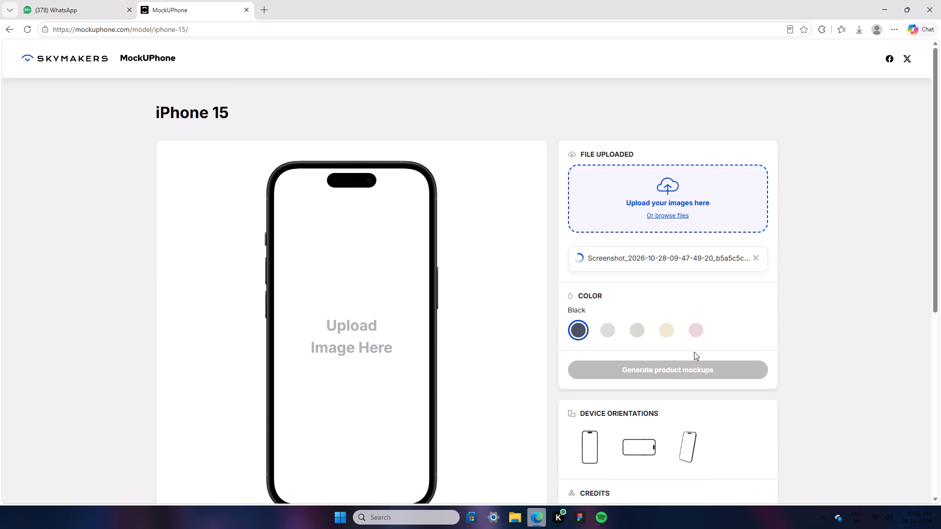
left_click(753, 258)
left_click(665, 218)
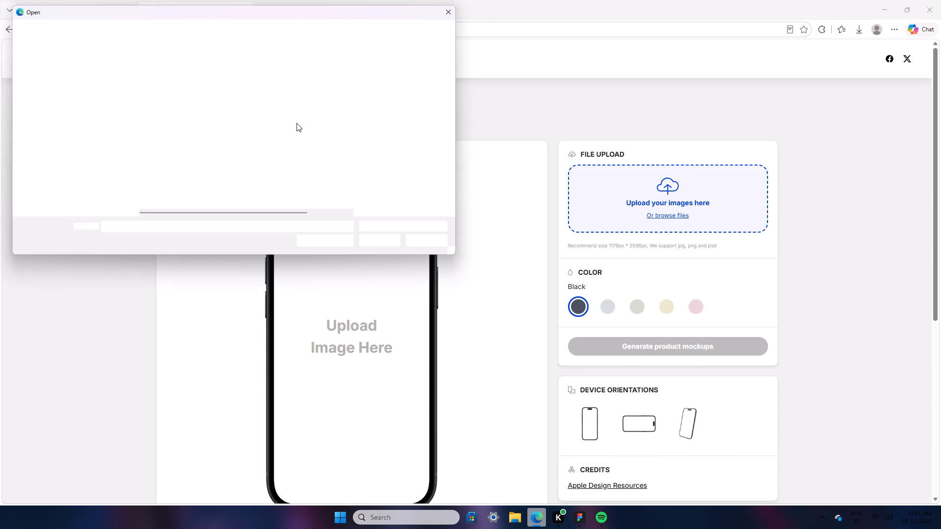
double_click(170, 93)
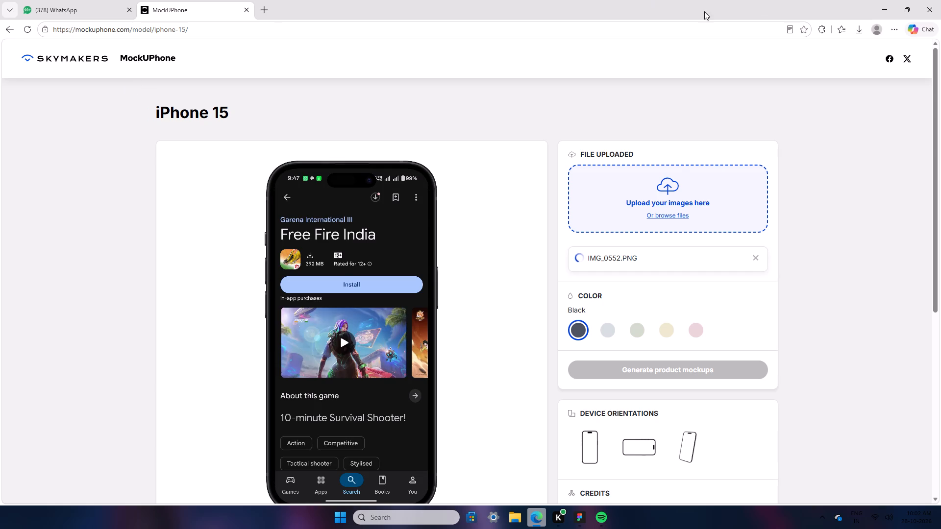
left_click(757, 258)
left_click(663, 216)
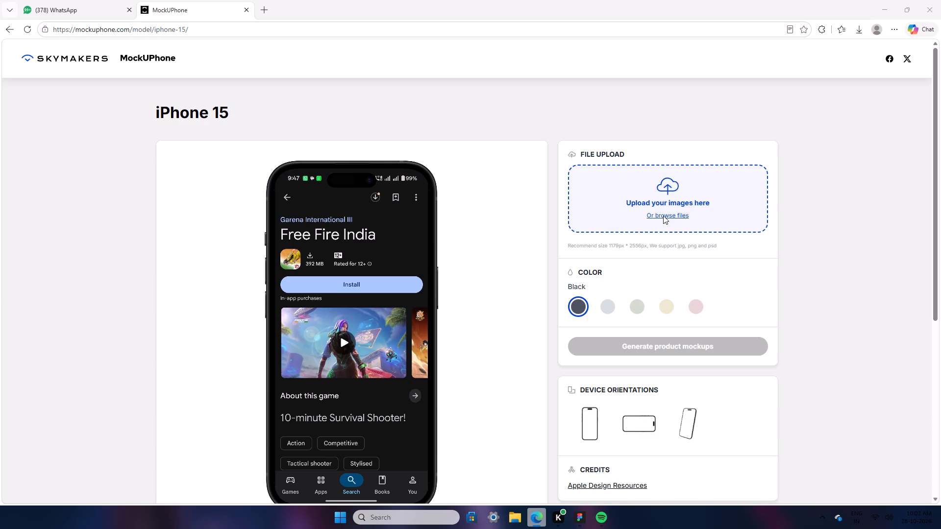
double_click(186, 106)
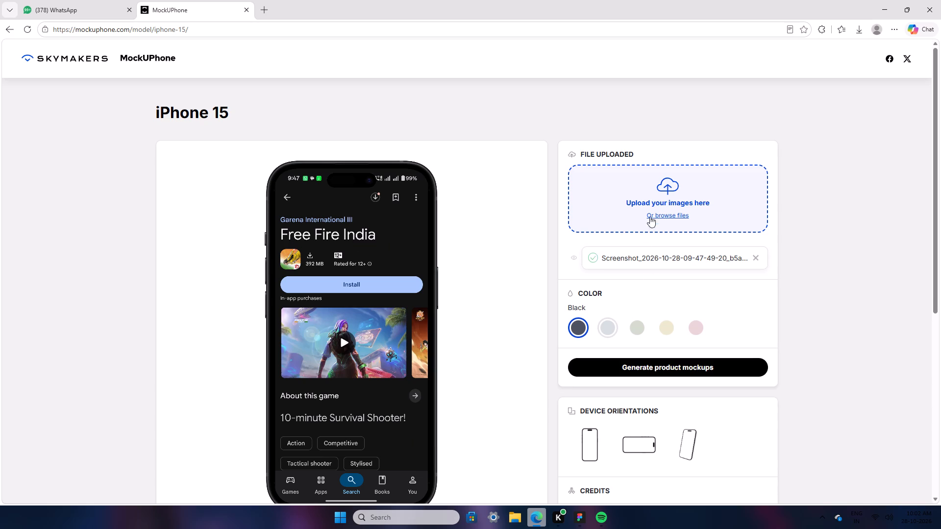
Upload IMG_0552 to the iPhone 15 mockup, remove the 09-47-49 screenshot from the uploads, and preview IMG_0552 in the black device.
left_click(671, 205)
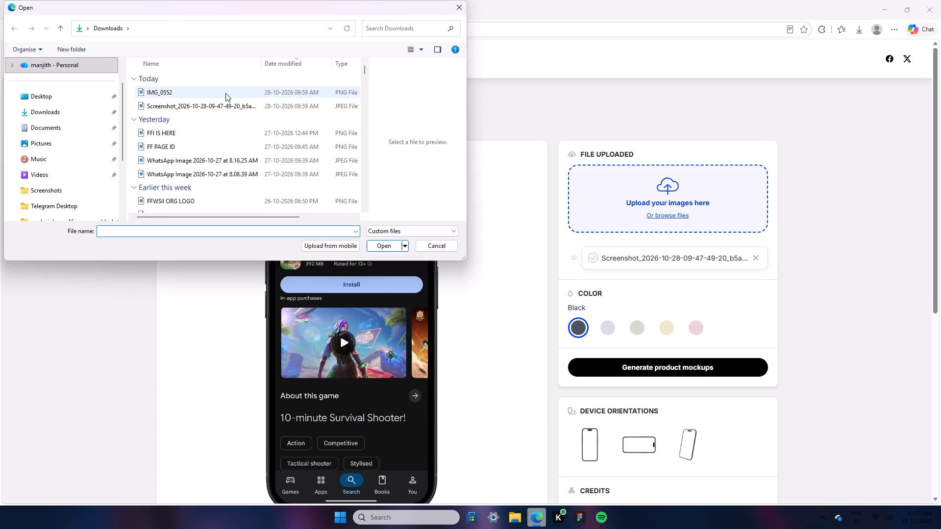
left_click(231, 92)
double_click(231, 92)
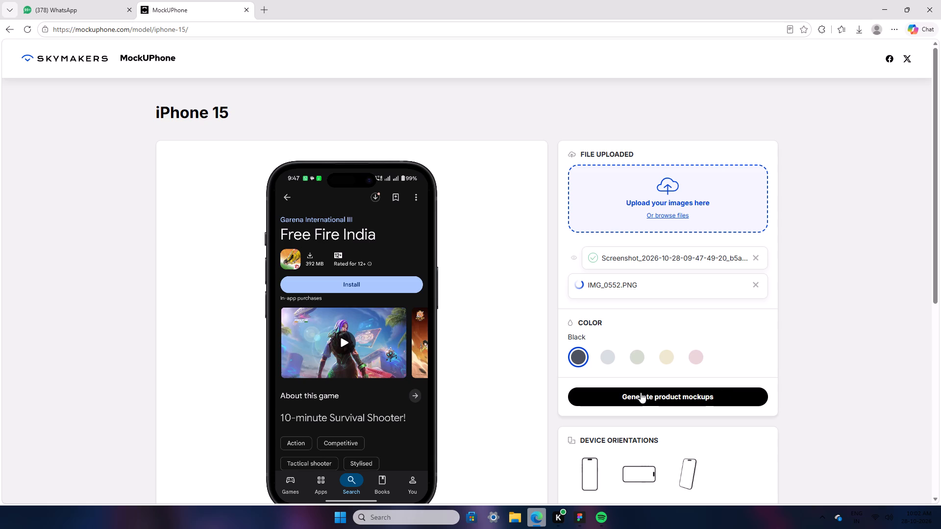
left_click(758, 258)
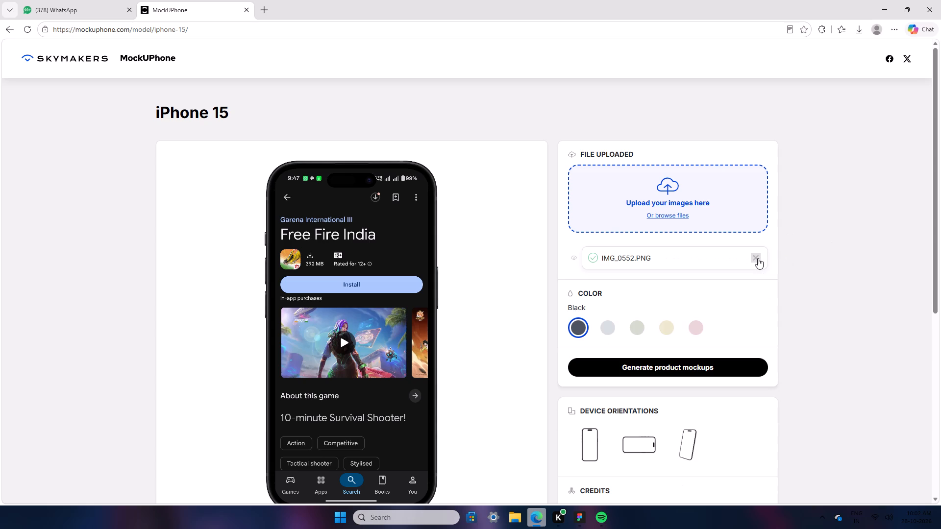
left_click(572, 257)
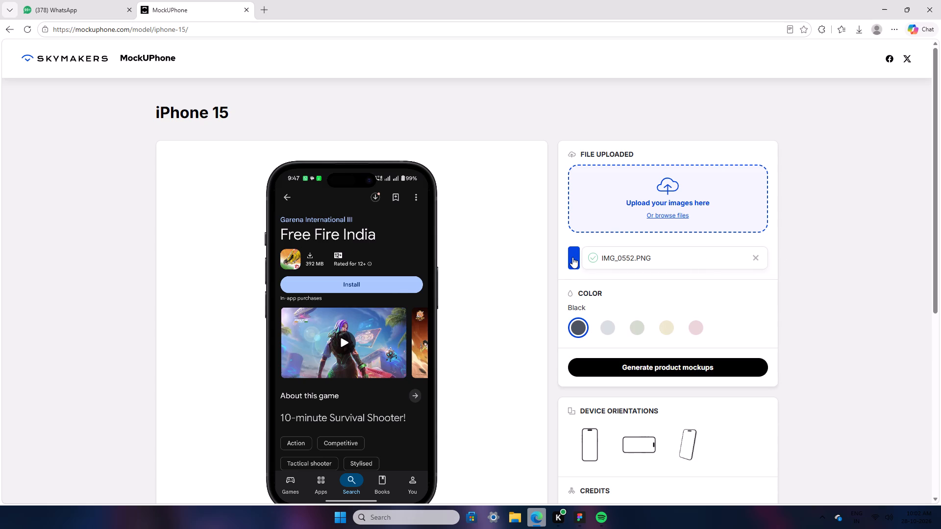
left_click(572, 257)
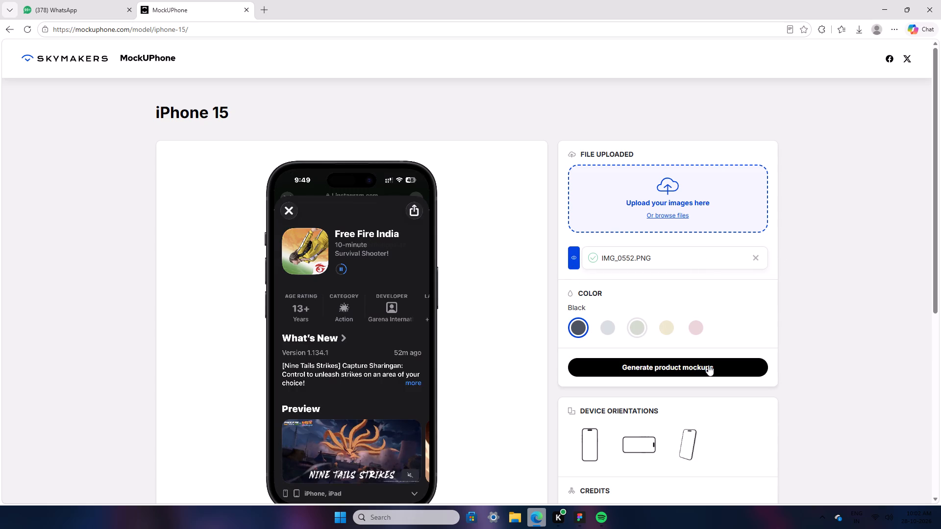
Generate the black iPhone 15 product mockups and extract the downloaded apple-iphone-15-black-mockup (5) archive into Downloads.
left_click(708, 365)
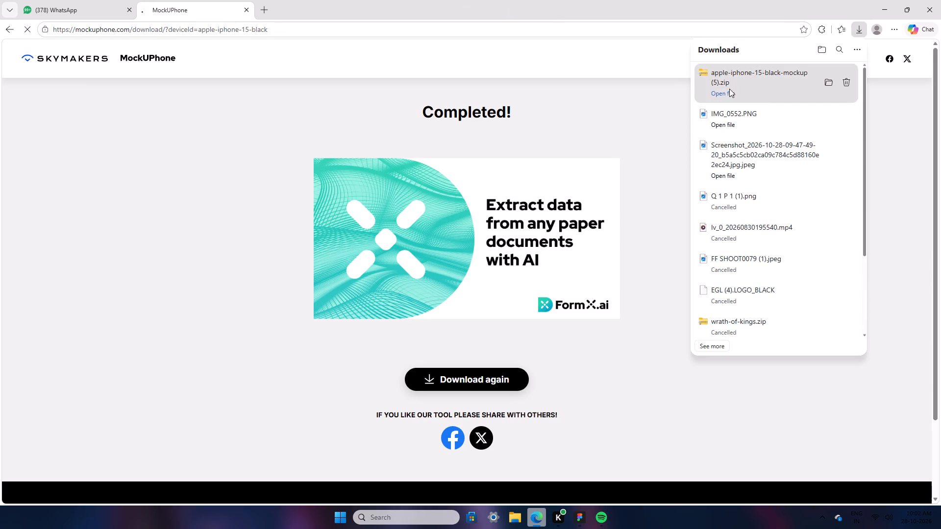
left_click(719, 92)
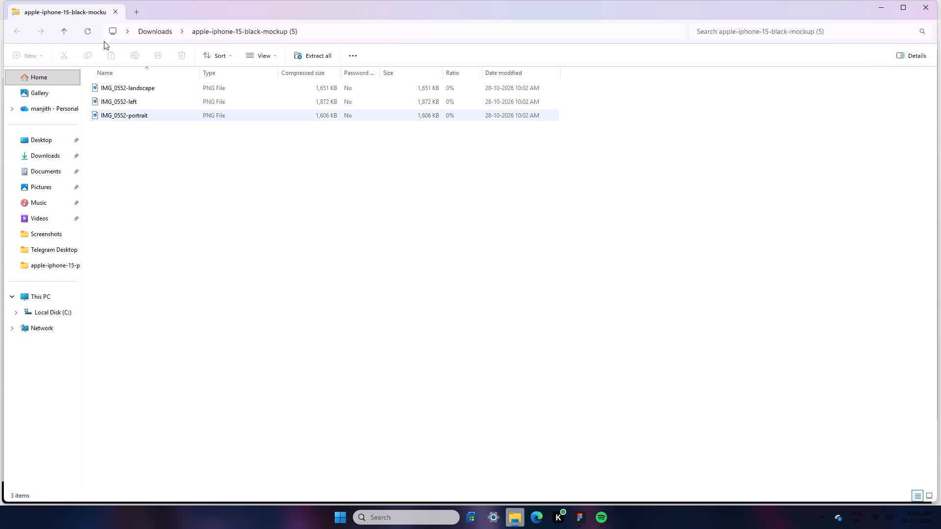
left_click(298, 61)
left_click(561, 356)
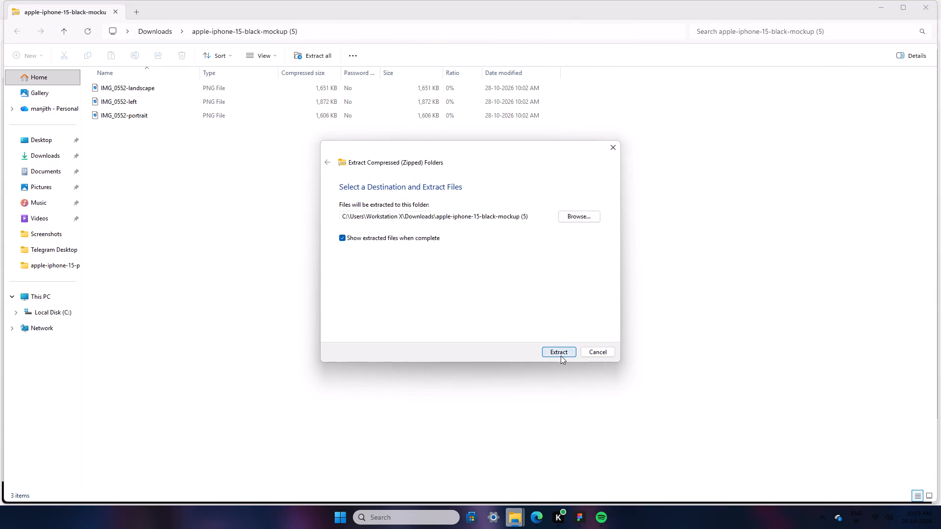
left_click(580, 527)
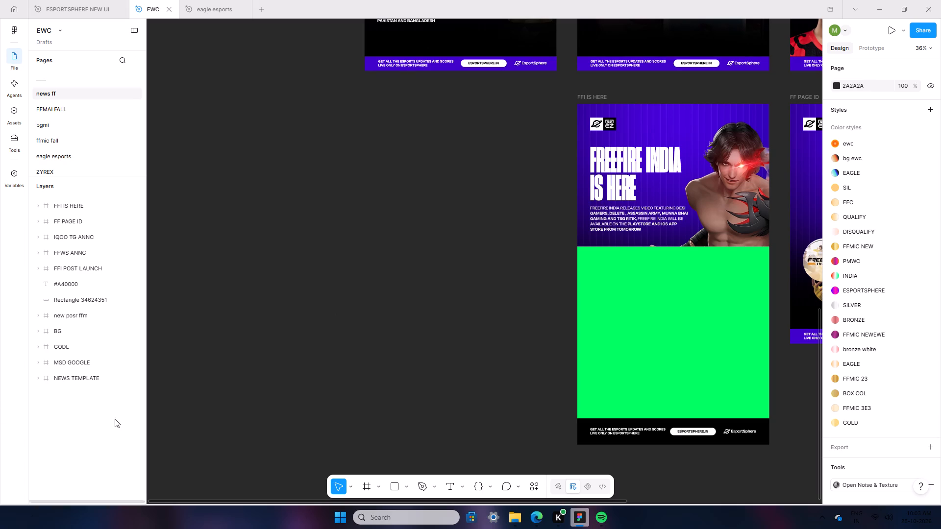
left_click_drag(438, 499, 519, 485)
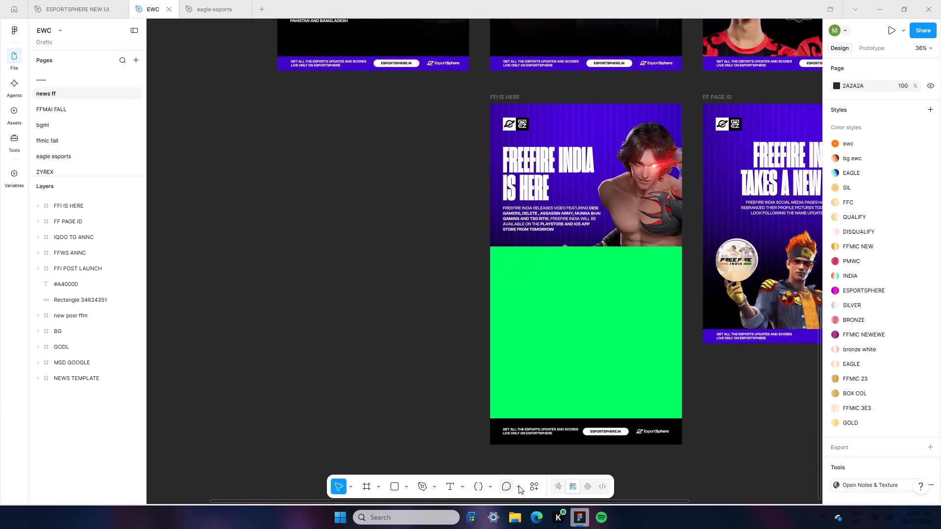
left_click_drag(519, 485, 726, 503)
Switch back to Edge and open the Samsung Galaxy S24 Ultra mockup page on MockUPhone.
left_click(535, 528)
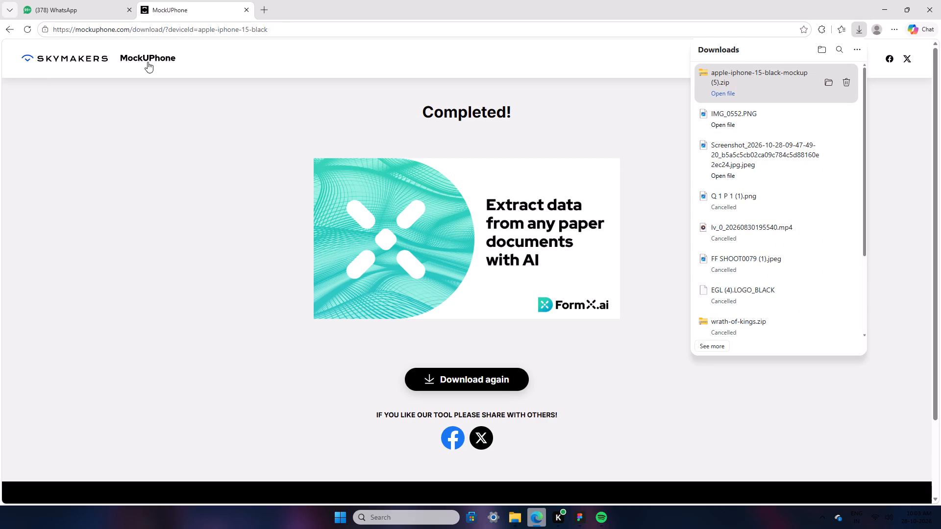
left_click(131, 62)
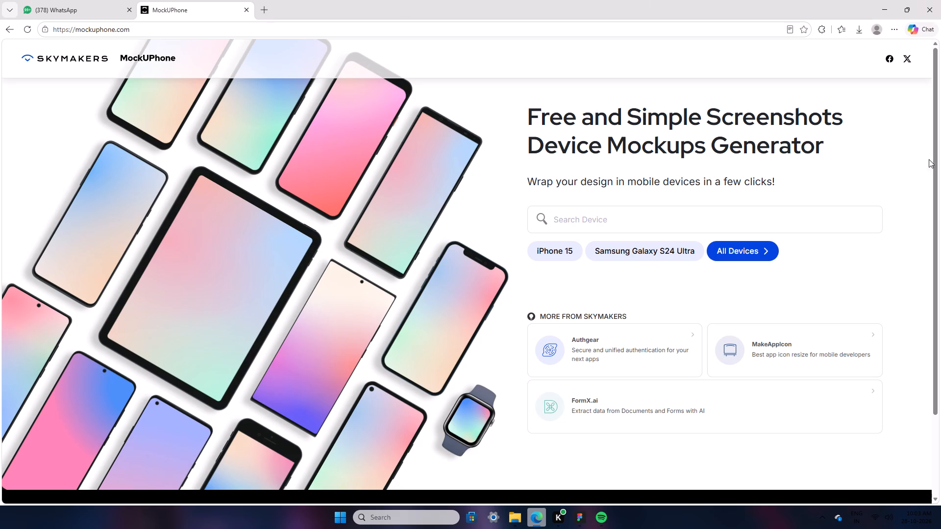
left_click(639, 257)
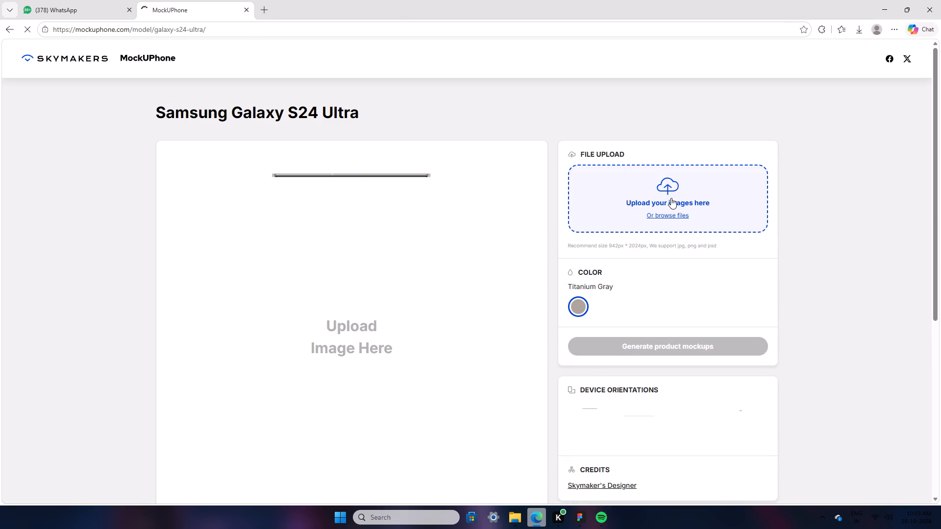
Upload the 09-47-49 Free Fire India screenshot from Downloads to the Samsung Galaxy S24 Ultra mockup.
left_click(673, 208)
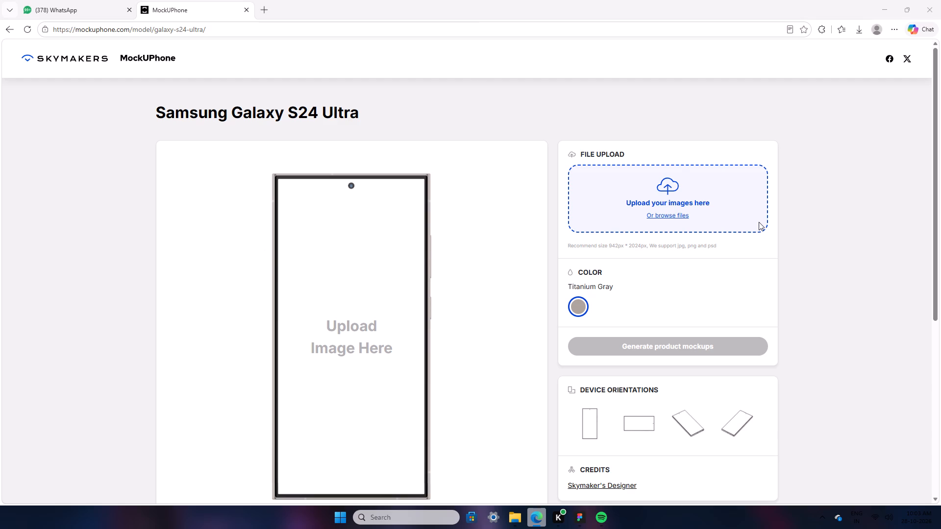
left_click(193, 91)
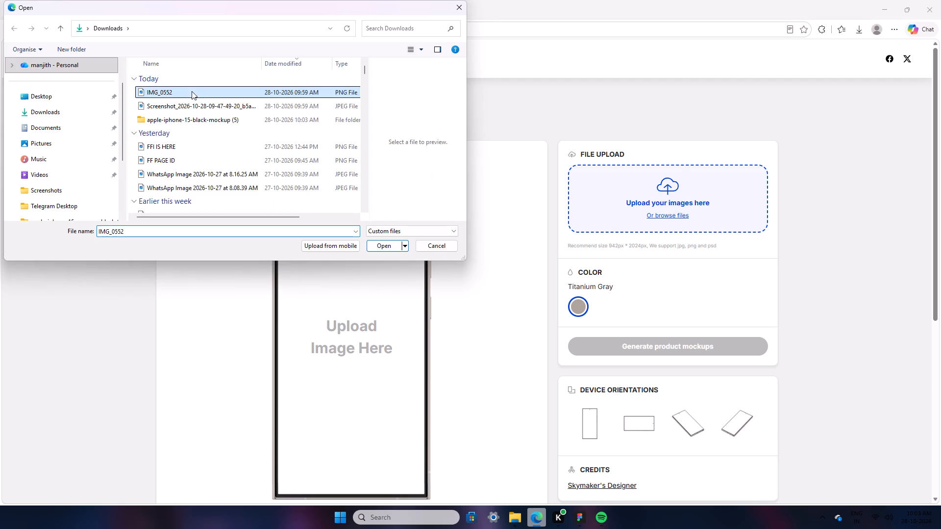
left_click(204, 103)
left_click_drag(204, 103, 208, 108)
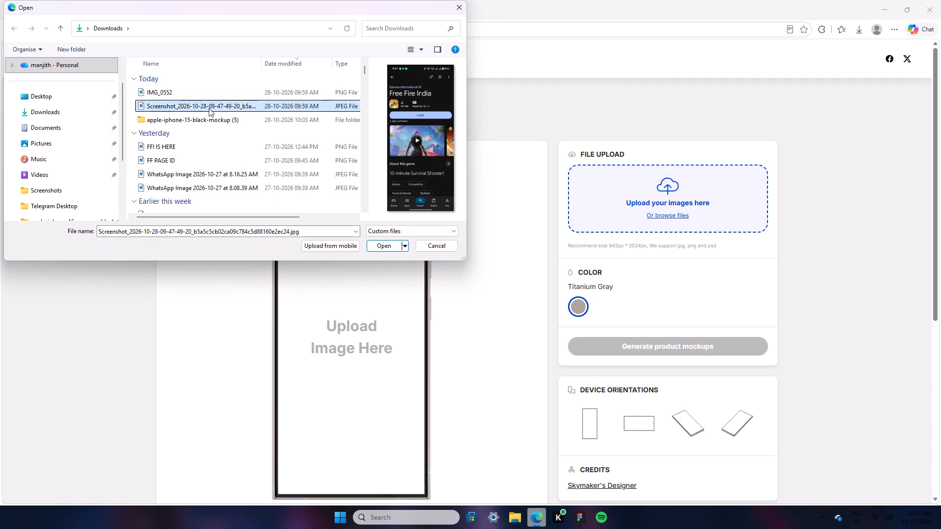
left_click(209, 108)
double_click(209, 108)
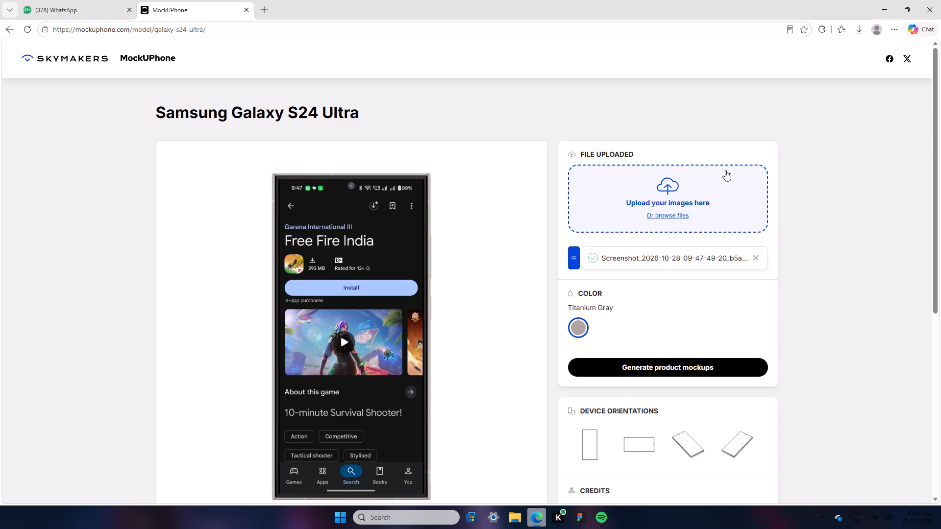
Generate the Titanium Gray Galaxy S24 Ultra mockups and extract the downloaded samsung-galaxy-s24-ultra-mockup archive into Downloads.
left_click(693, 364)
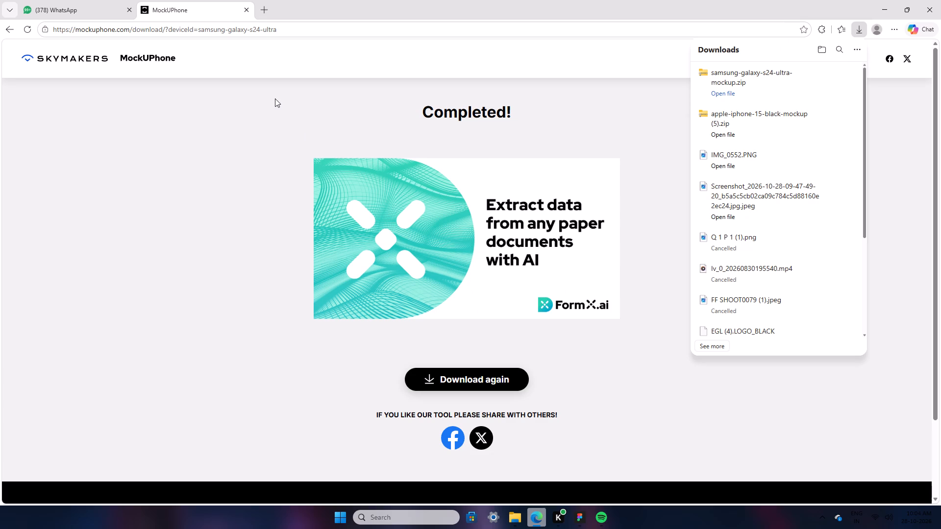
left_click(728, 96)
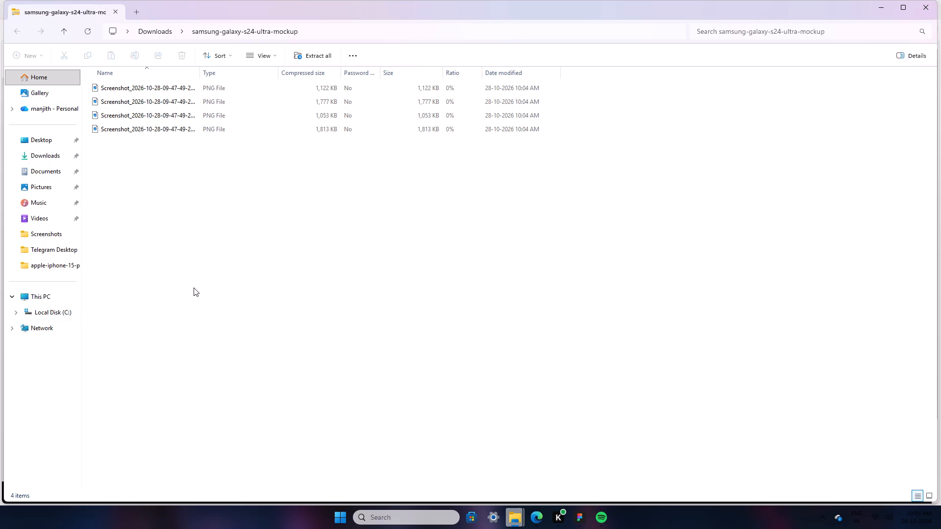
left_click(322, 53)
left_click(568, 349)
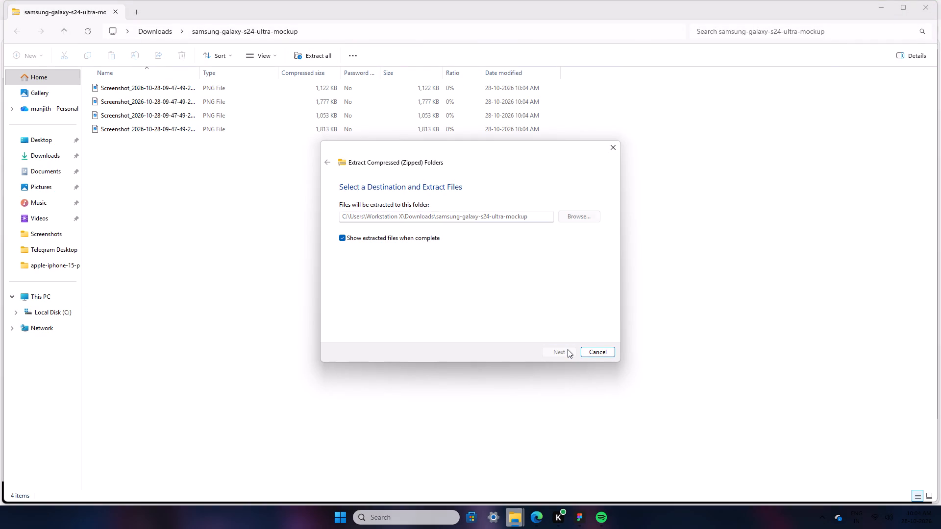
Switch to Figma and paste a copy of the FF PAGE ID frame onto the empty canvas beside it, at about X 3470, Y 4229.
left_click(578, 523)
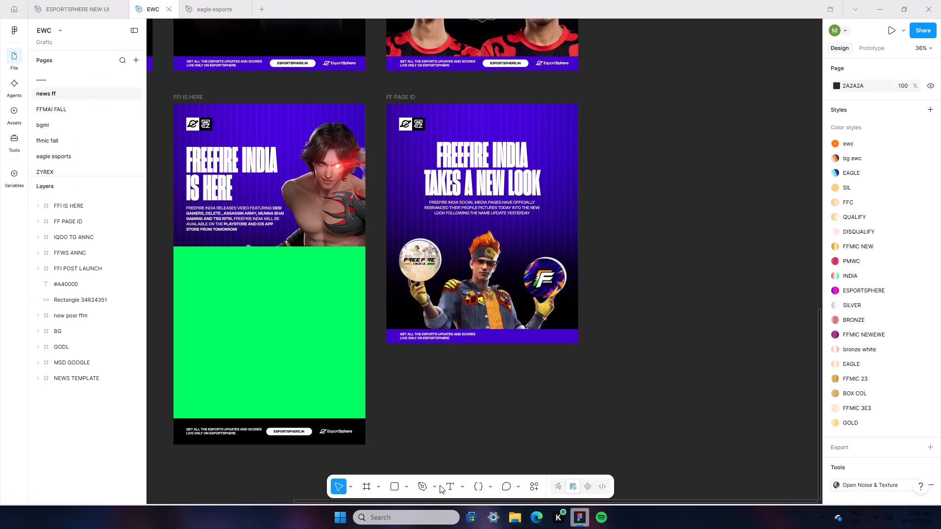
left_click(399, 95)
right_click(399, 95)
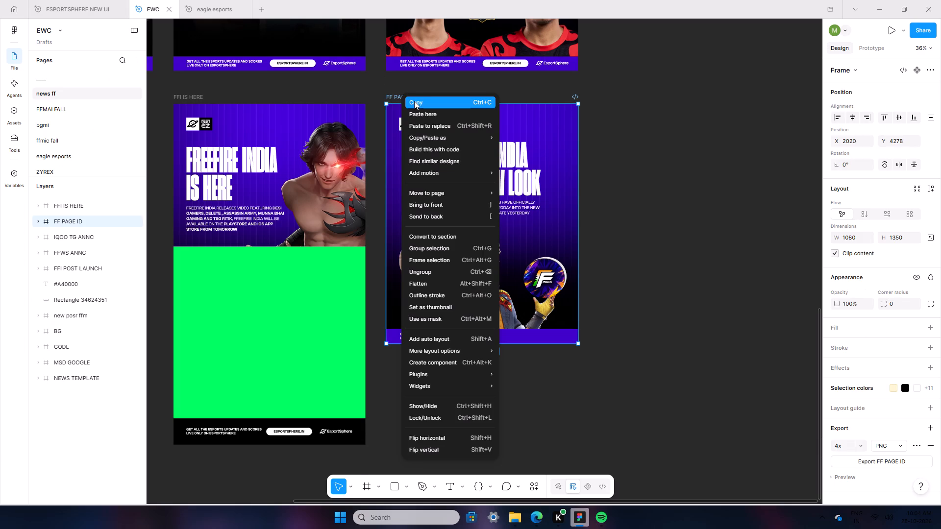
left_click(418, 102)
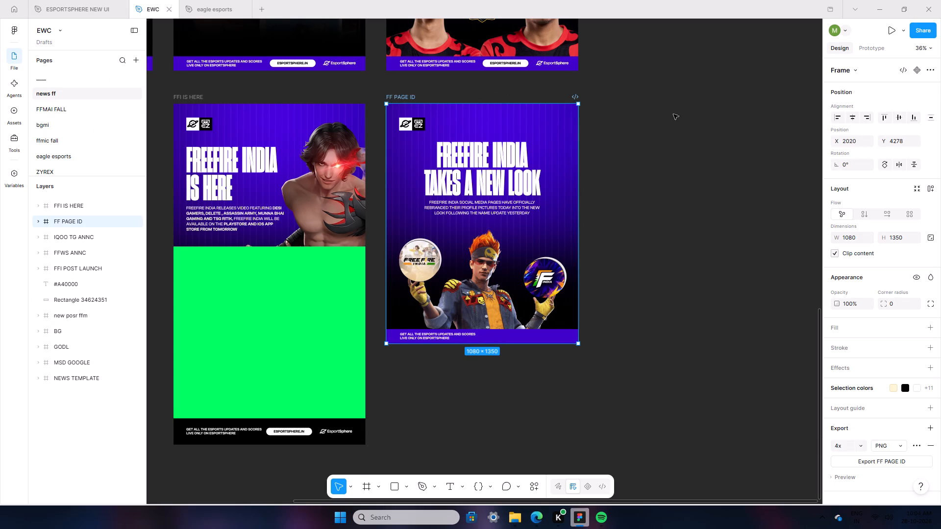
right_click(644, 95)
left_click(663, 101)
Rename the pasted copy of the FF PAGE ID frame as FFAVAIALABLE.
double_click(668, 87)
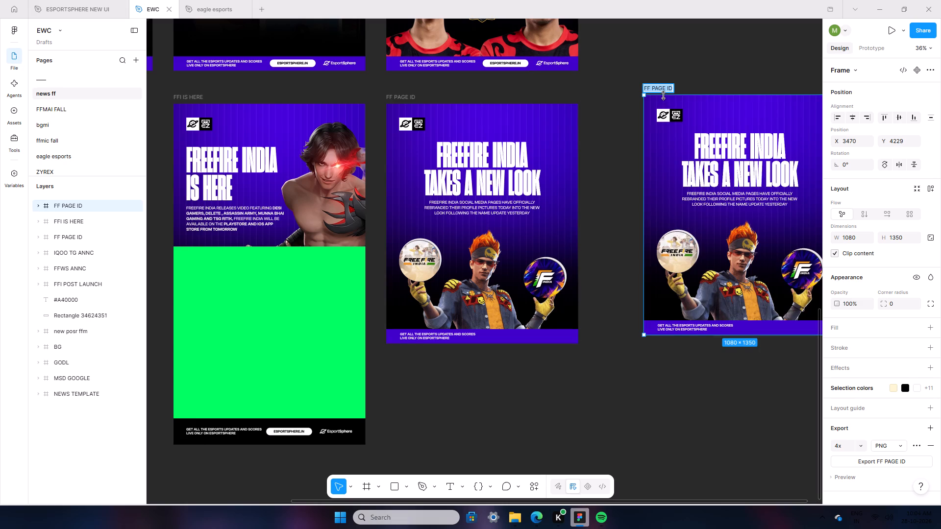
type("ff")
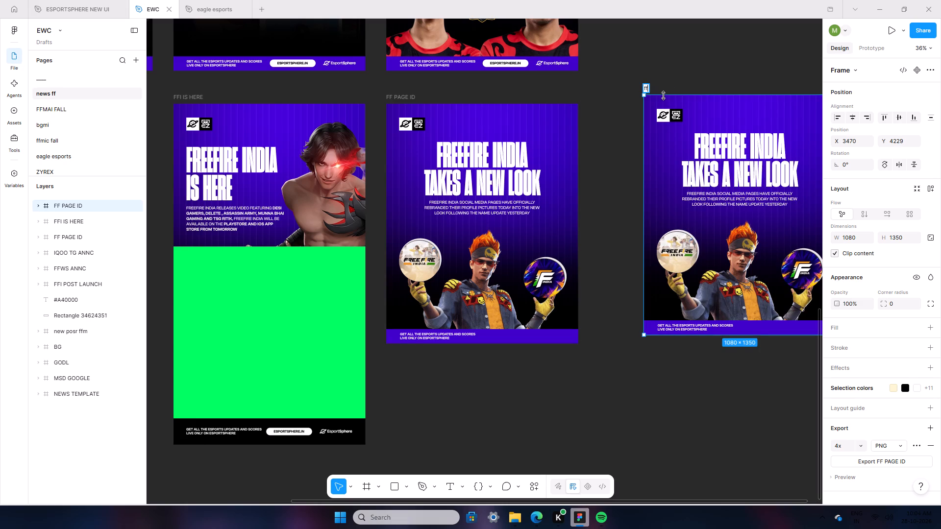
key("BackSpace")
key("BackSpace")
type("ff")
key("space")
key("BackSpace")
key("BackSpace")
key("BackSpace")
key("BackSpace")
type("==")
key("BackSpace")
key("BackSpace")
type("D=F")
key("BackSpace")
key("BackSpace")
key("BackSpace")
type("FFAVAIALABLE")
left_click(712, 440)
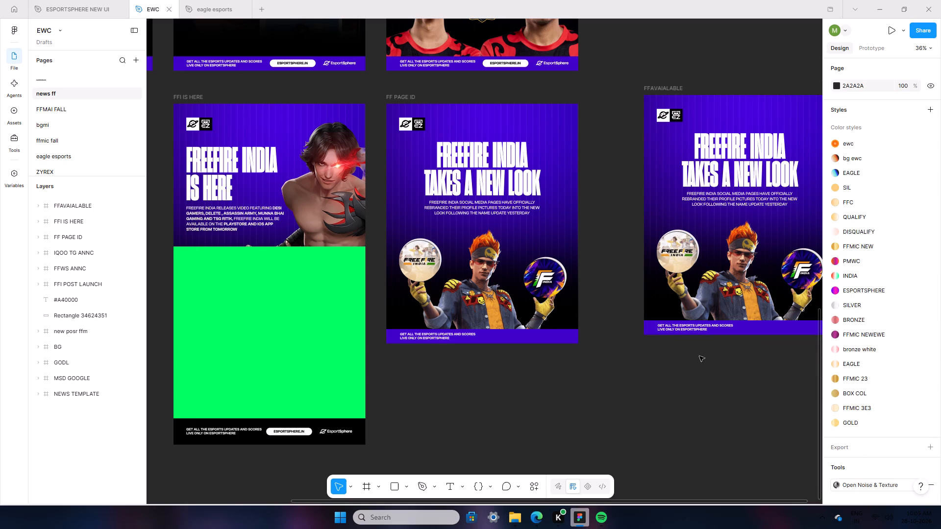
Delete both round Free Fire logo groups and the character image from the FFAVAIALABLE frame.
left_click_drag(455, 501, 643, 528)
left_click_drag(390, 198, 589, 364)
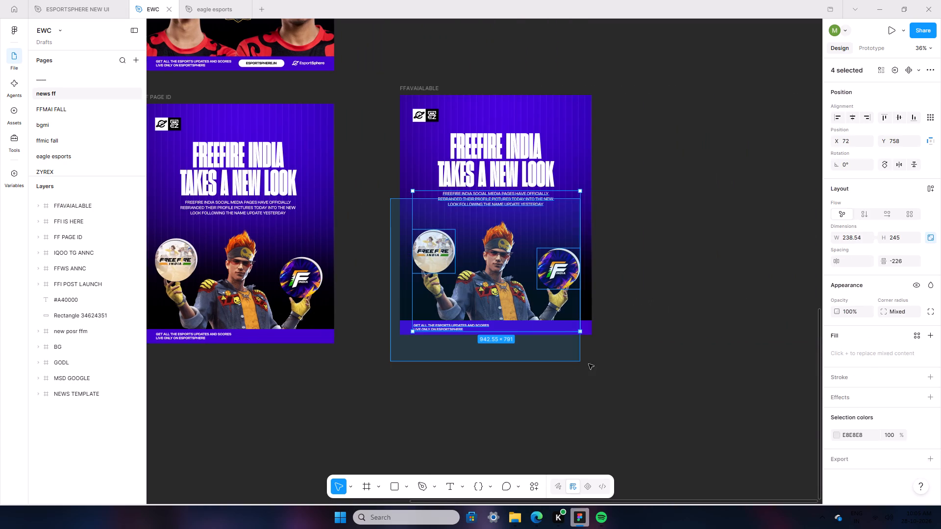
left_click_drag(589, 364, 596, 365)
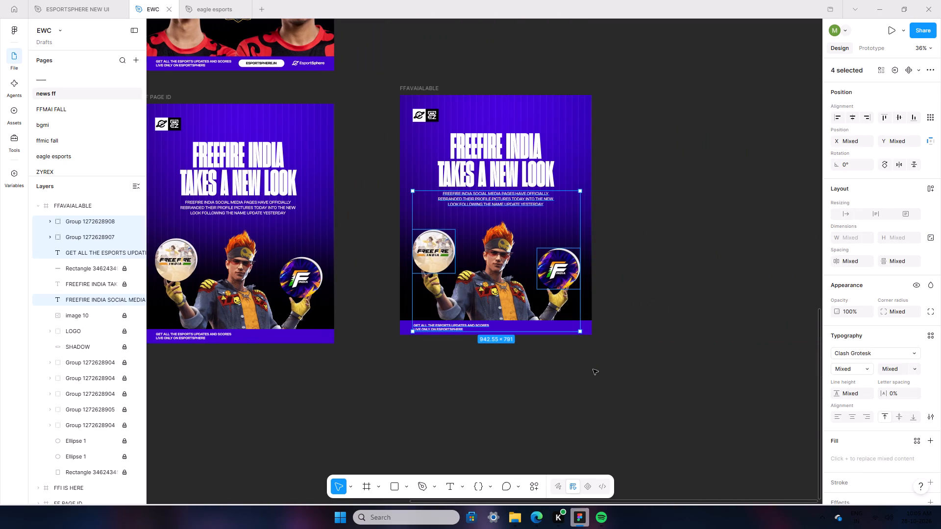
double_click(747, 247)
left_click(443, 262)
key("BackSpace")
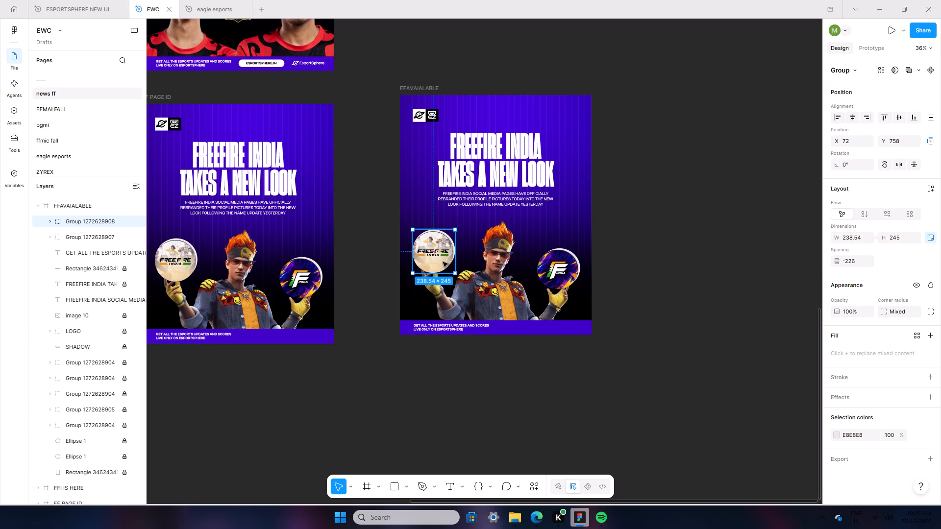
left_click(507, 268)
left_click(558, 272)
key("BackSpace")
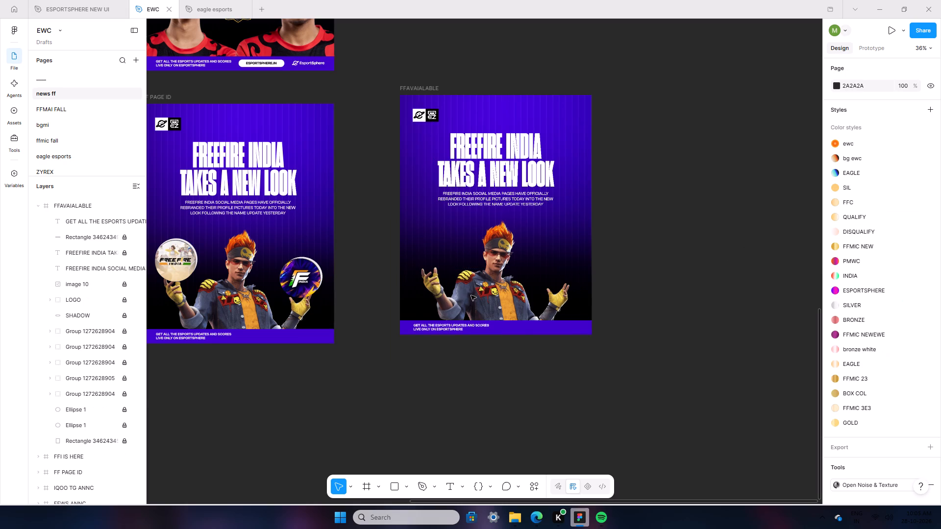
left_click(86, 283)
key("BackSpace")
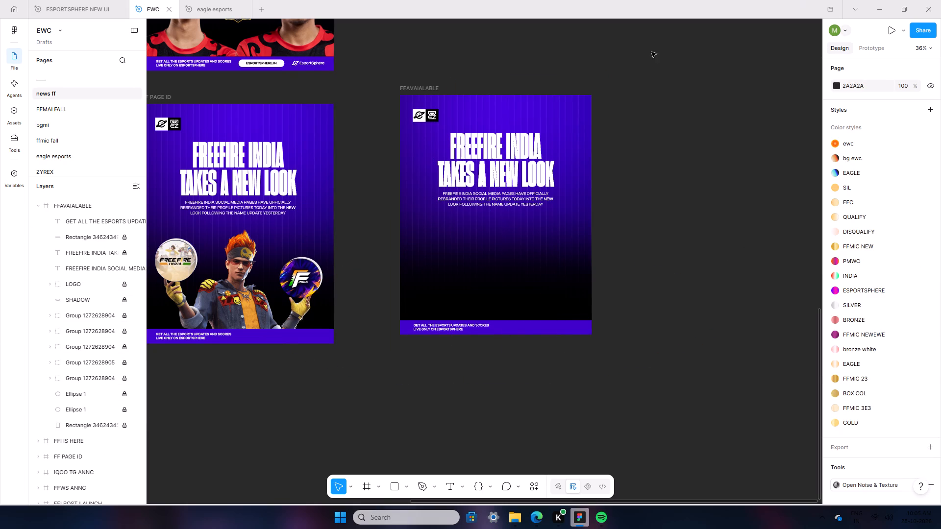
Unlock the FFAVAIALABLE frame's headline and replace its text with "FREEFIRE INDIA IS NOW LIVE".
left_click(120, 256)
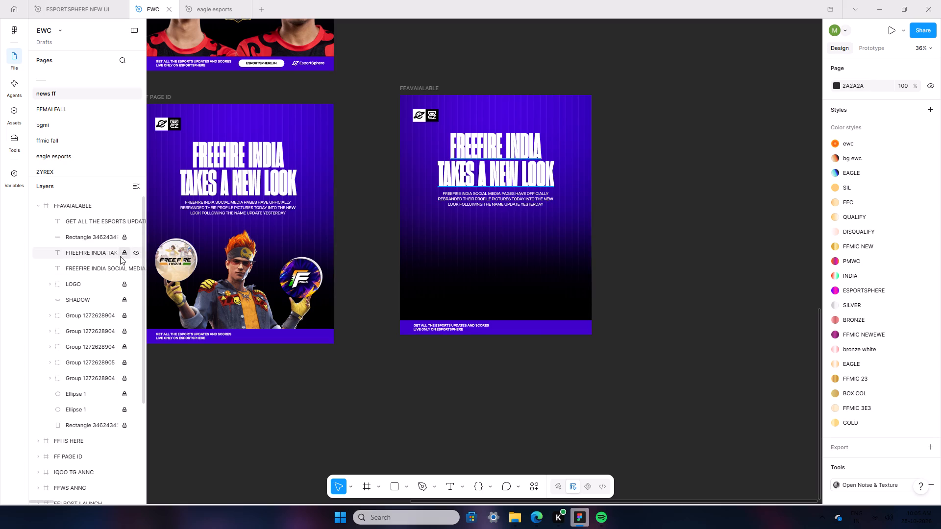
double_click(501, 157)
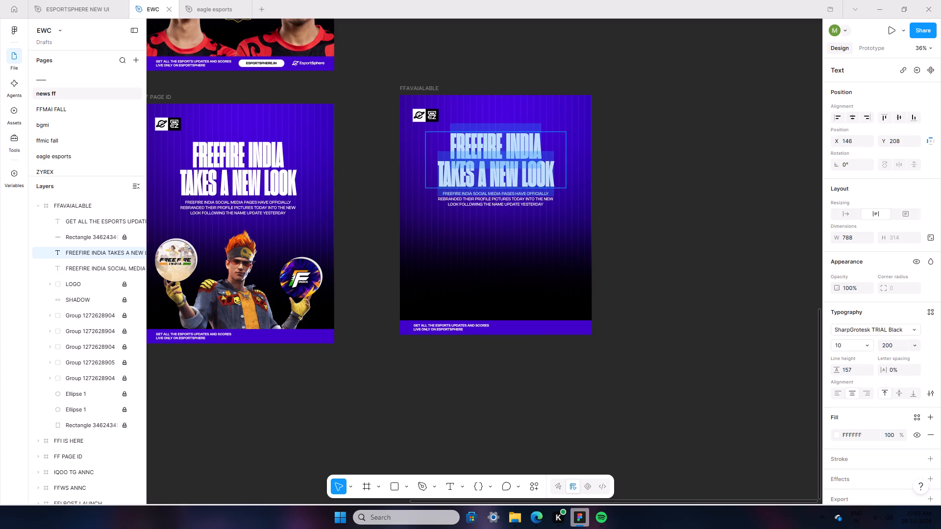
type("FREEF")
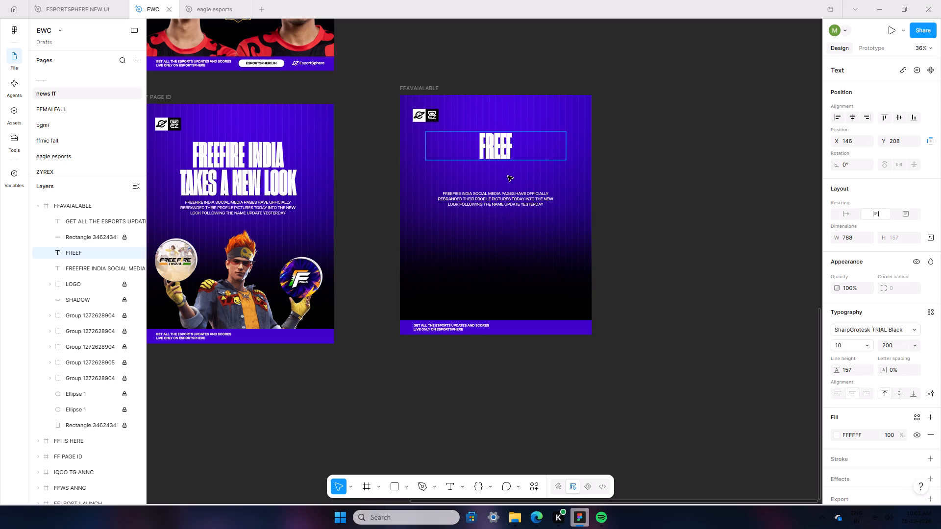
type("IRE INDA")
key("BackSpace")
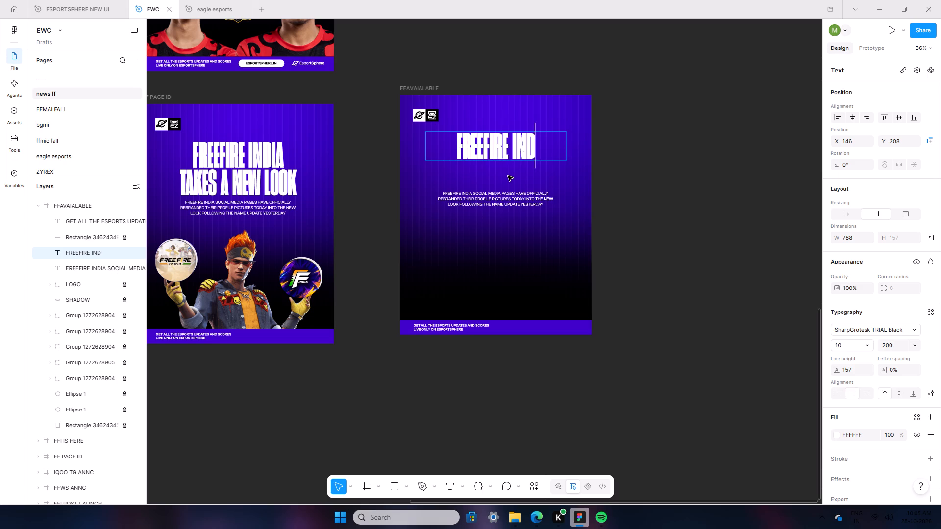
type("IA")
key("space")
type("IS NOW")
key("space")
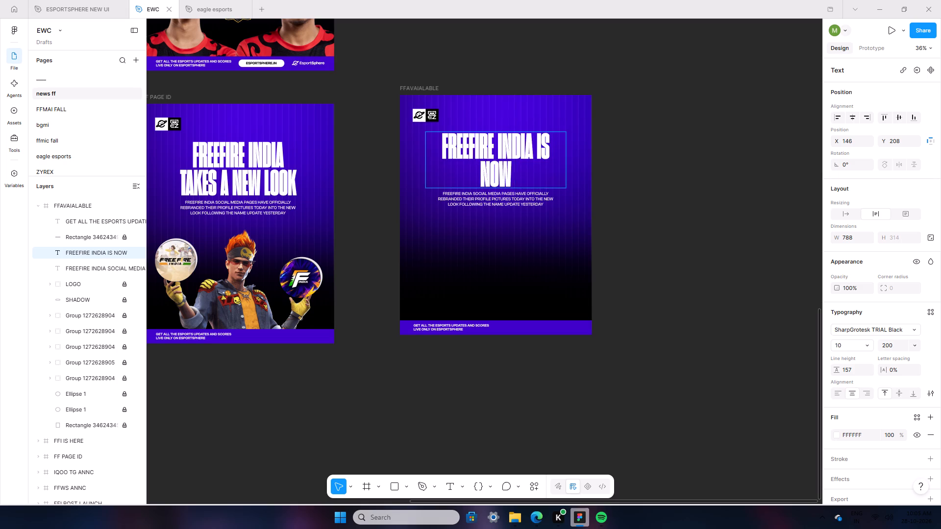
type("LI")
type("VE")
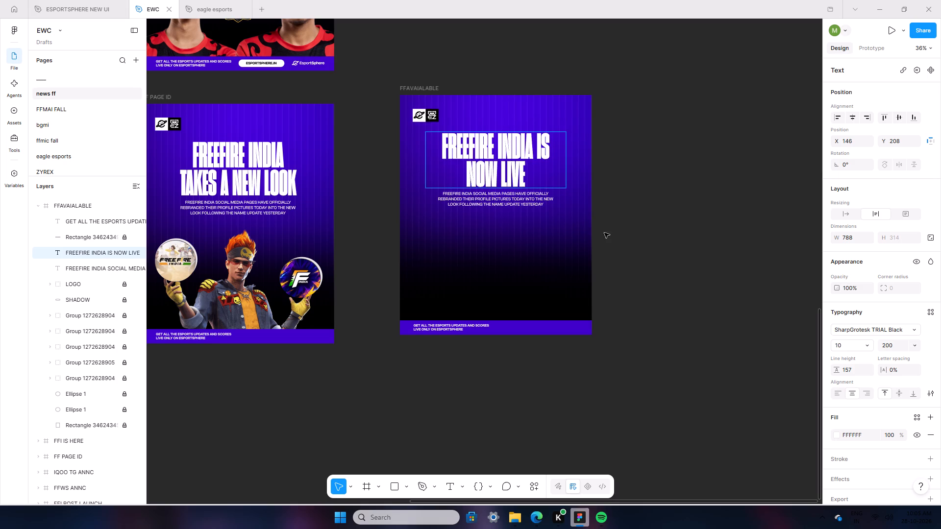
left_click(679, 223)
Narrow the headline's text box to about 536 wide so it wraps as "FREEFIRE INDIA / IS NOW LIVE".
left_click_drag(566, 166, 547, 168)
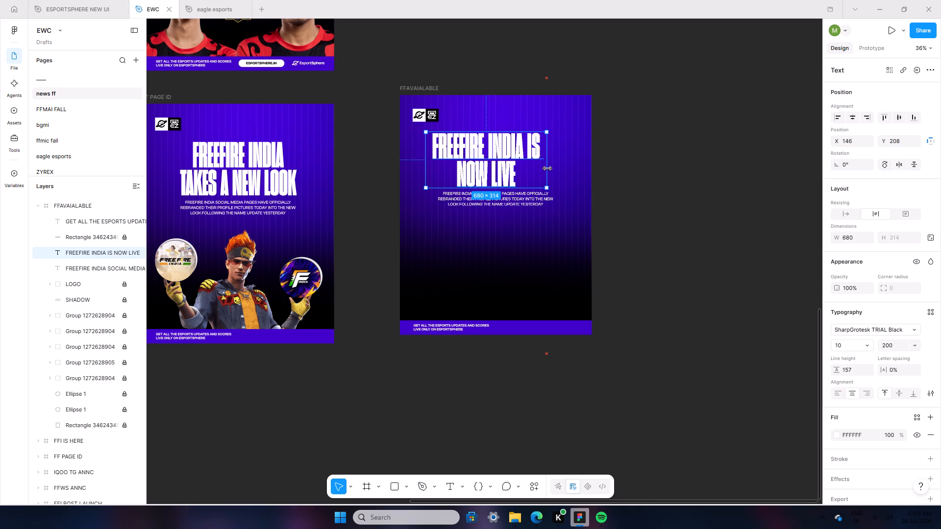
left_click_drag(547, 168, 523, 165)
left_click_drag(480, 172, 481, 172)
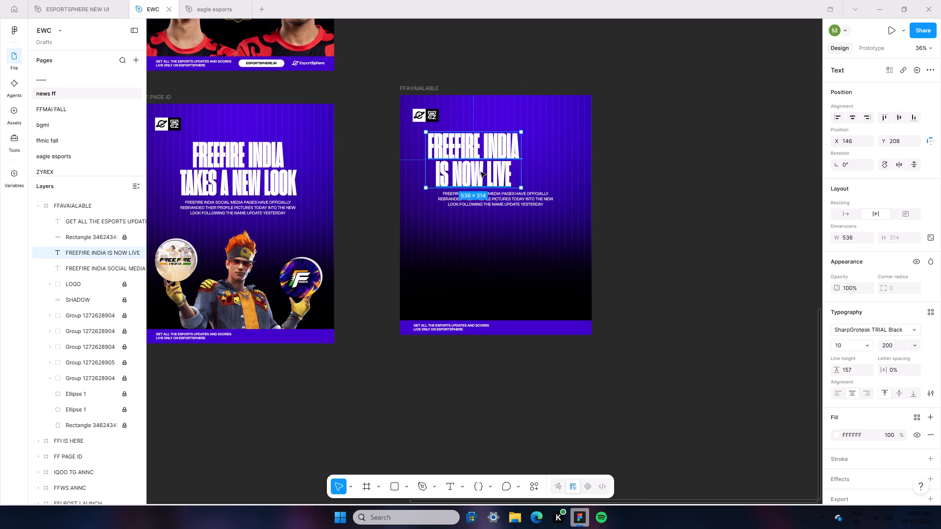
Move the headline horizontally to X 272, centring it in the frame and keeping Y at 208.
left_click_drag(481, 172, 494, 173)
key("ctrl+z")
key("Right")
key("Right")
key("Right")
key("Right")
key("Right")
key("Right")
key("Right")
key("Right")
key("Right")
key("Right")
key("Right")
key("Right")
key("Right")
key("Right")
key("Right")
key("Right")
key("Right")
key("Right")
key("Right")
key("Right")
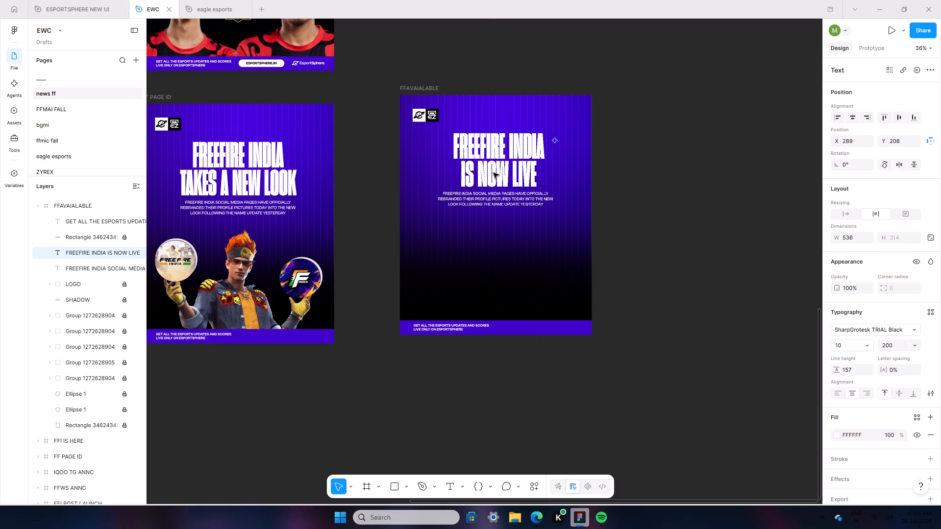
key("Left")
key("Left")
key("Left")
key("Left")
key("Left")
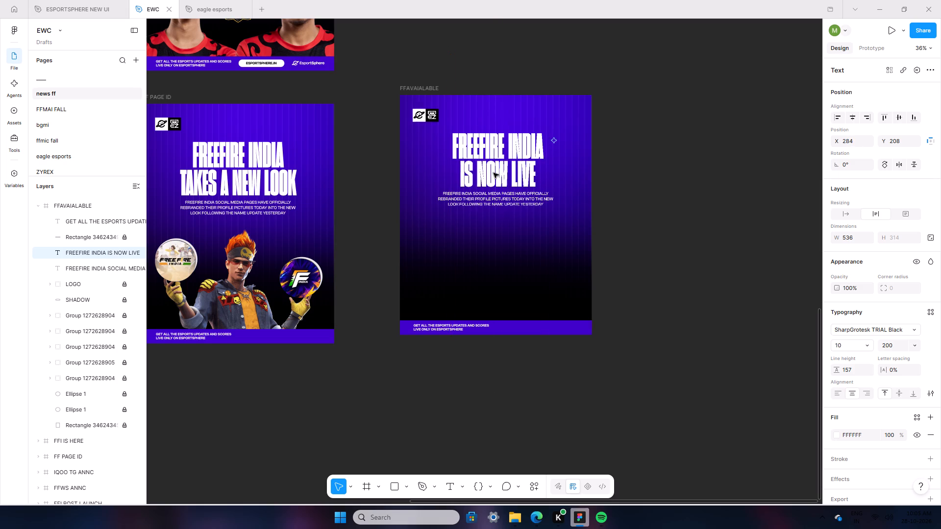
key("Left")
key("Left")
key("Left")
key("Right")
key("Right")
key("Right")
key("Right")
key("Right")
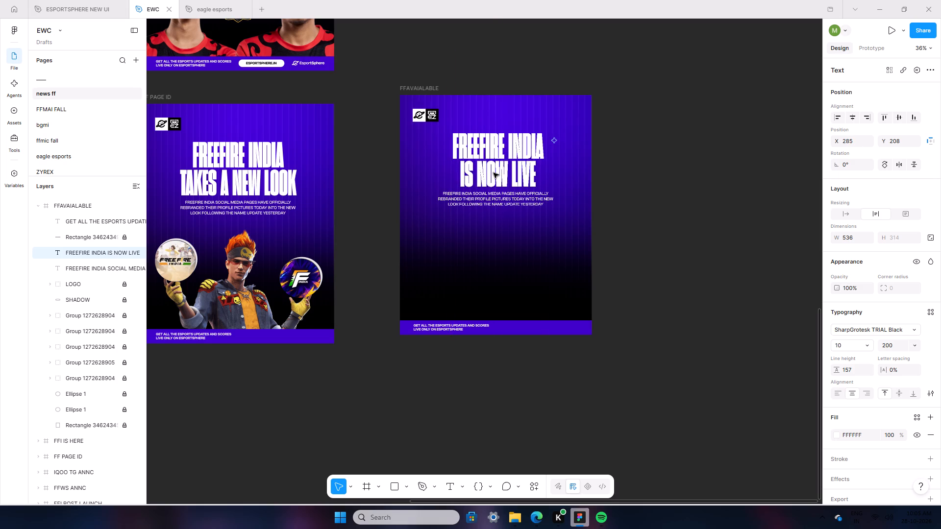
key("Right")
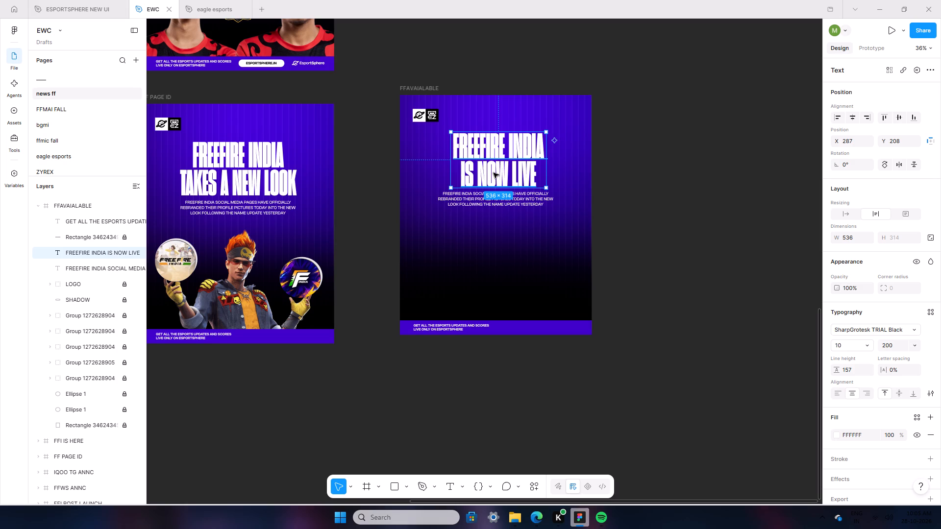
key("Right")
key("Right")
key("Right")
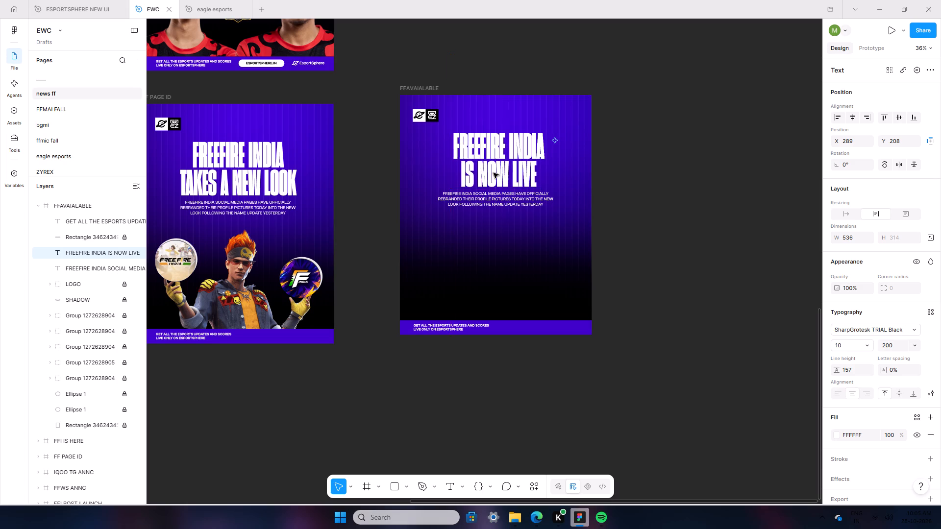
key("Left")
key("Left")
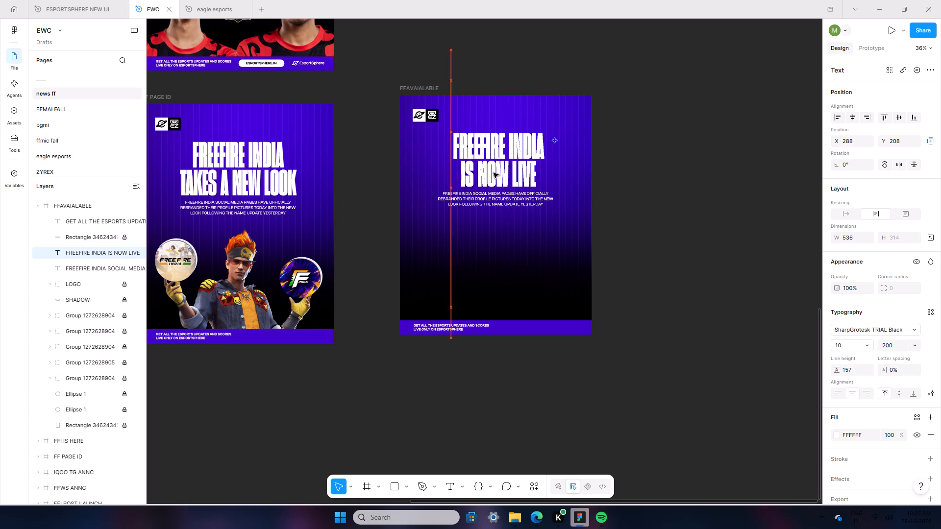
key("Left")
key("Left")
key("Left")
key("Left")
key("Left")
key("Left")
key("Right")
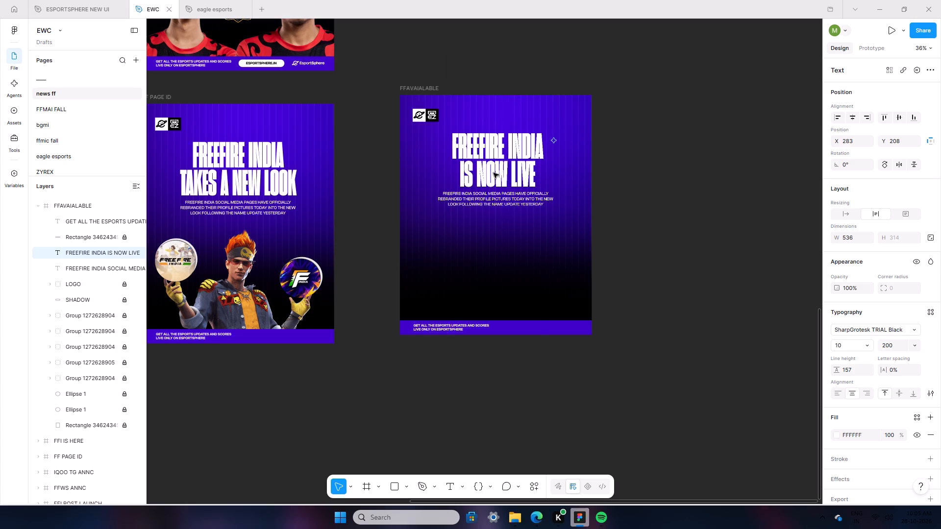
key("Right")
key("Right")
key("Left")
key("Left")
key("Left")
key("Left")
key("Left")
key("Left")
key("Left")
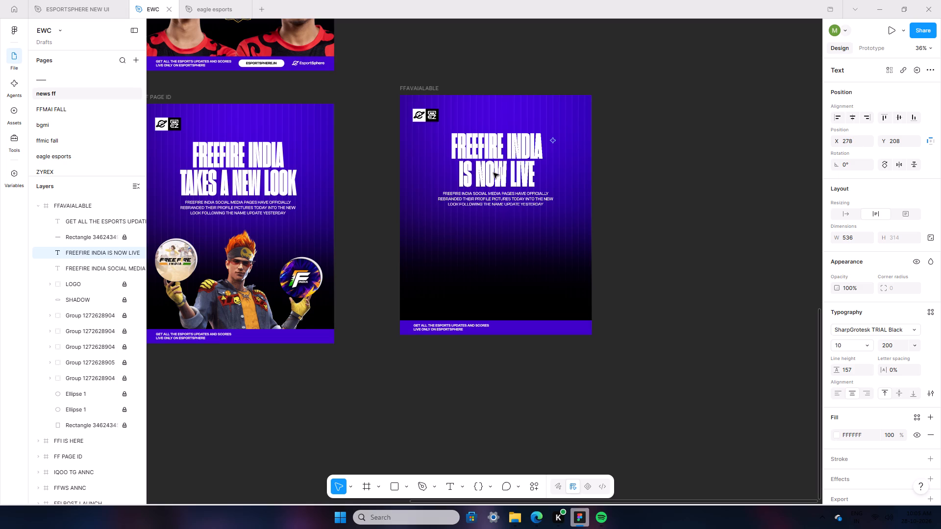
key("Left")
key("Left")
key("Left")
key("Left")
key("Left")
key("Left")
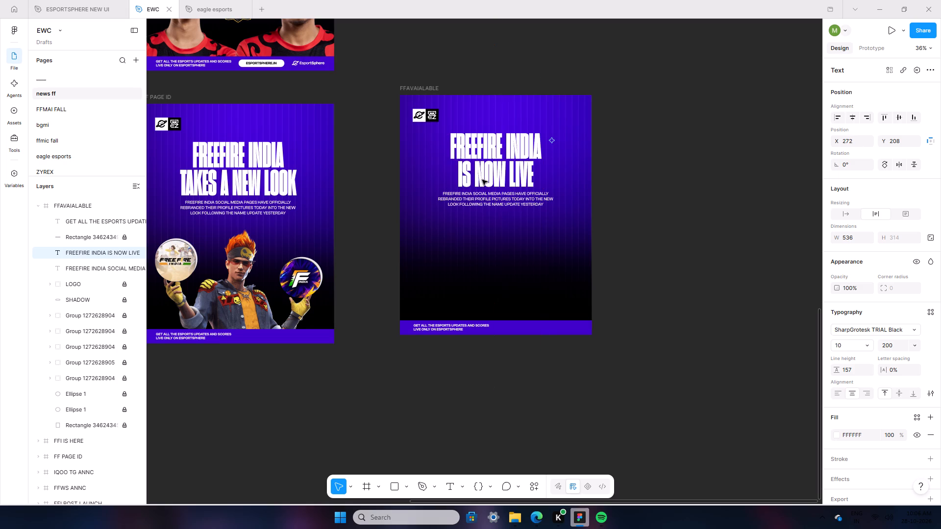
Replace the subtitle below the headline with "FREEFIRE INDIA IS NOW LIVE BOTH ON PLAYSTORE AND APP STORE".
double_click(490, 209)
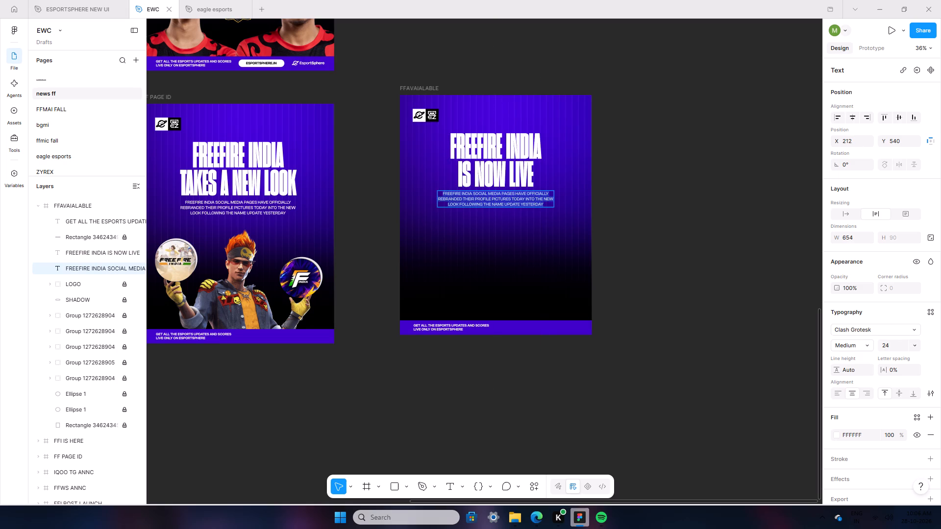
type("FREEFIRE INDIA IS NOW LIVE BOTH ON PLAYSTORE A")
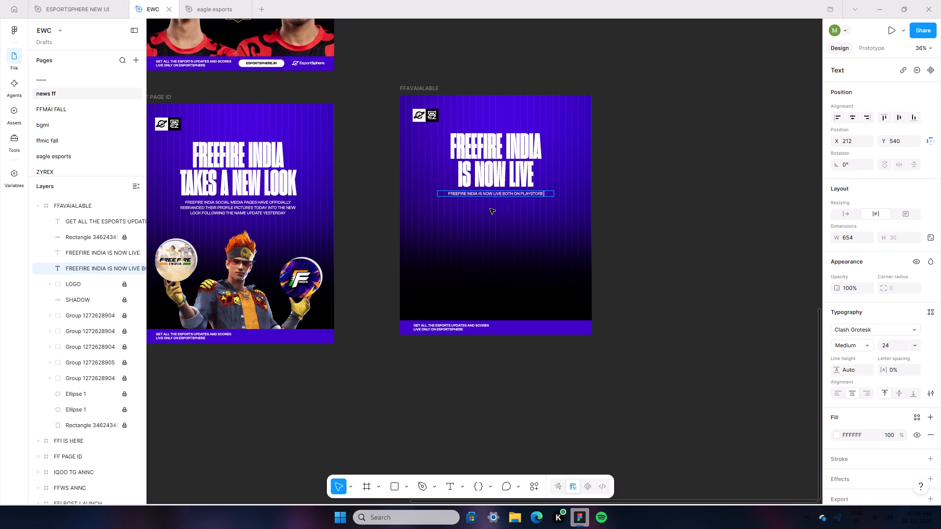
type("ND APP STORE")
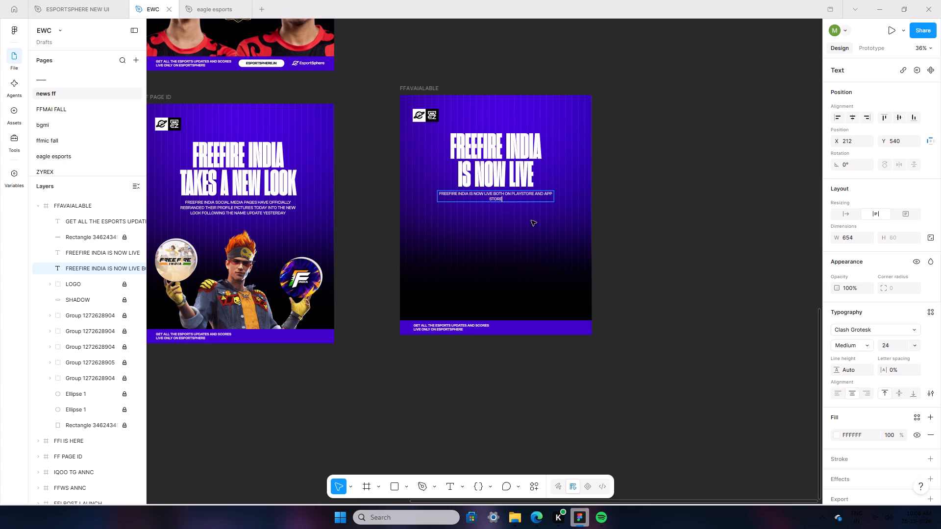
left_click(701, 270)
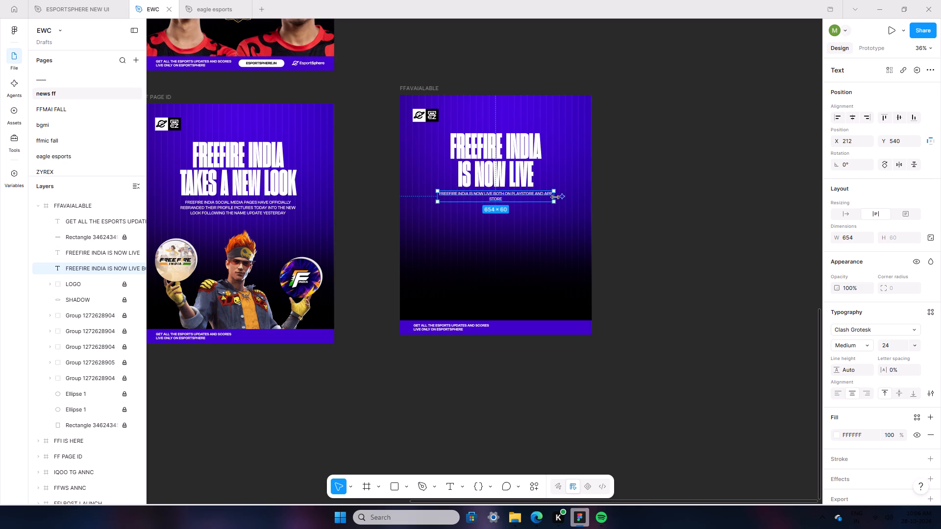
Narrow the subtitle's text box to about 492 wide and shift it to X 292 beneath the headline.
left_click_drag(555, 197, 525, 199)
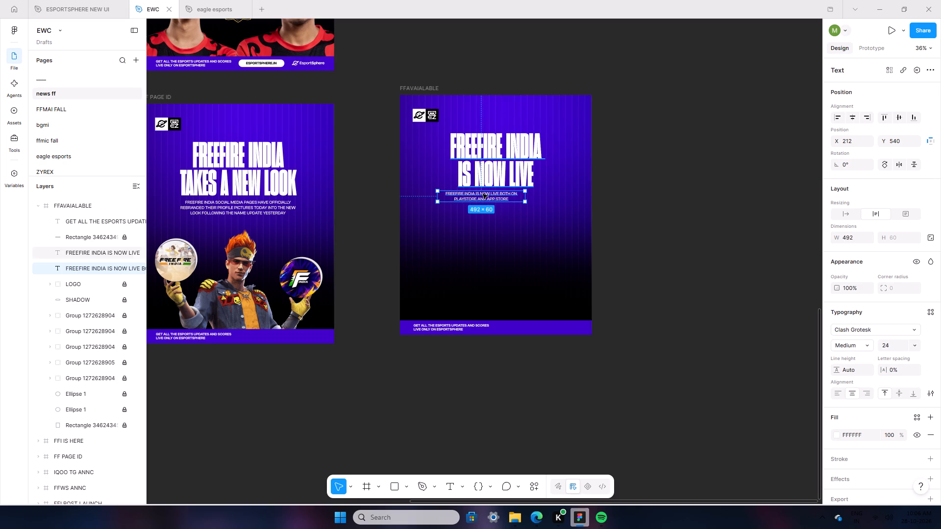
key("Right")
key("Right")
key("Right")
key("Right")
key("Right")
key("Right")
key("Right")
key("Right")
key("Right")
key("Right")
key("Right")
key("Right")
key("Right")
key("Right")
key("Right")
key("Right")
key("Right")
key("Right")
key("Right")
key("Right")
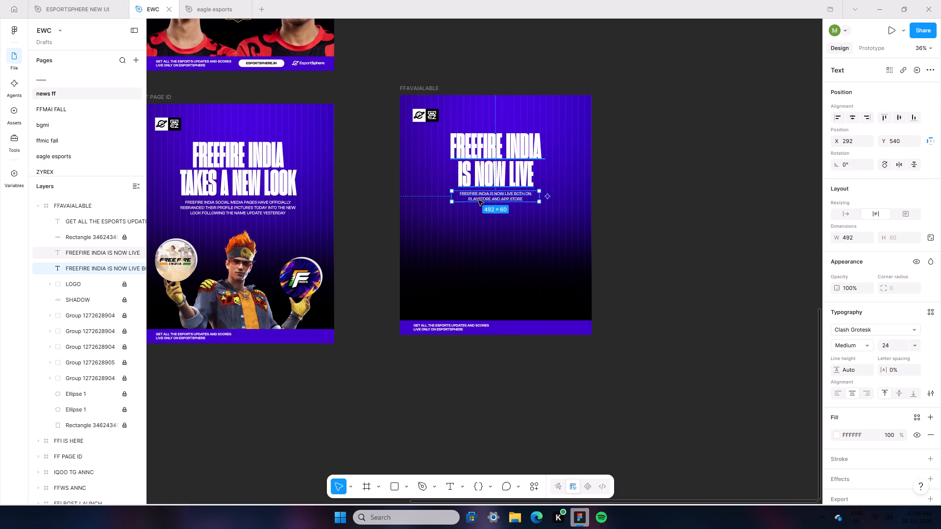
Nudge the subtitle beneath the headline horizontally to X 294, centring it in the frame.
key("Right")
key("Right")
key("Right")
key("Left")
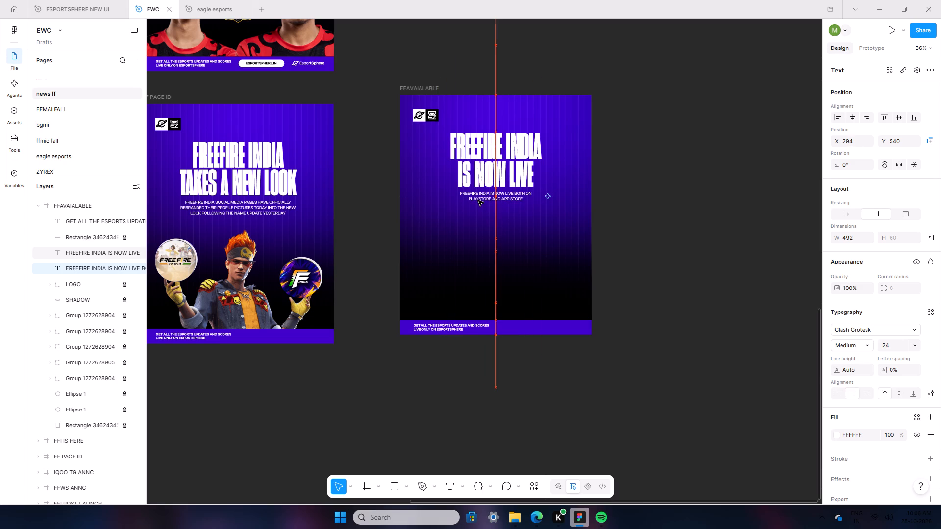
left_click(606, 244)
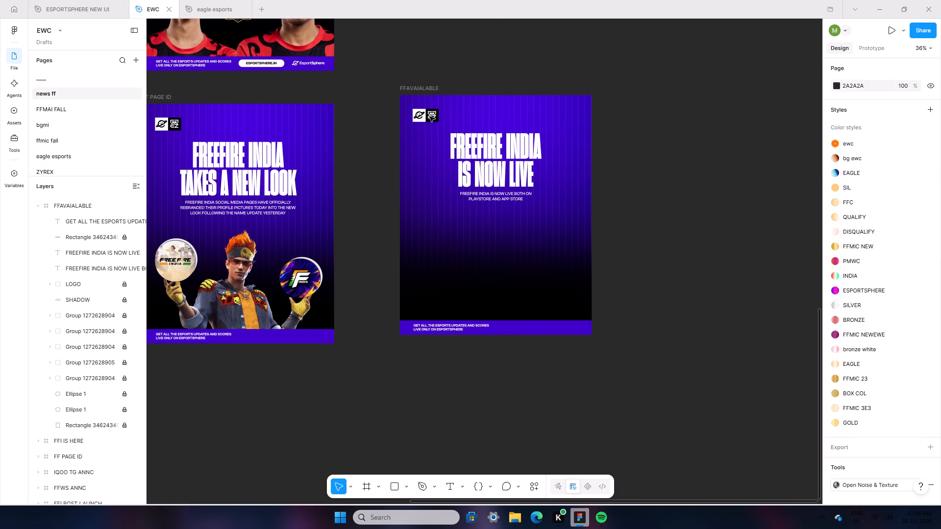
Expand the LOGO group in the FFAVAIALABLE frame to find its parts, and unlock the whole group.
scroll(337, 325, "up", 7, "ctrl")
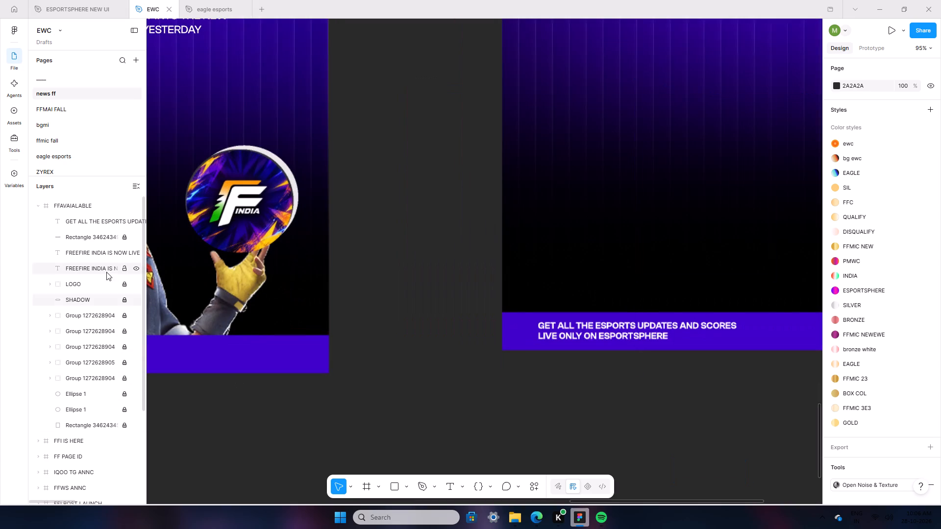
left_click(90, 287)
left_click(47, 283)
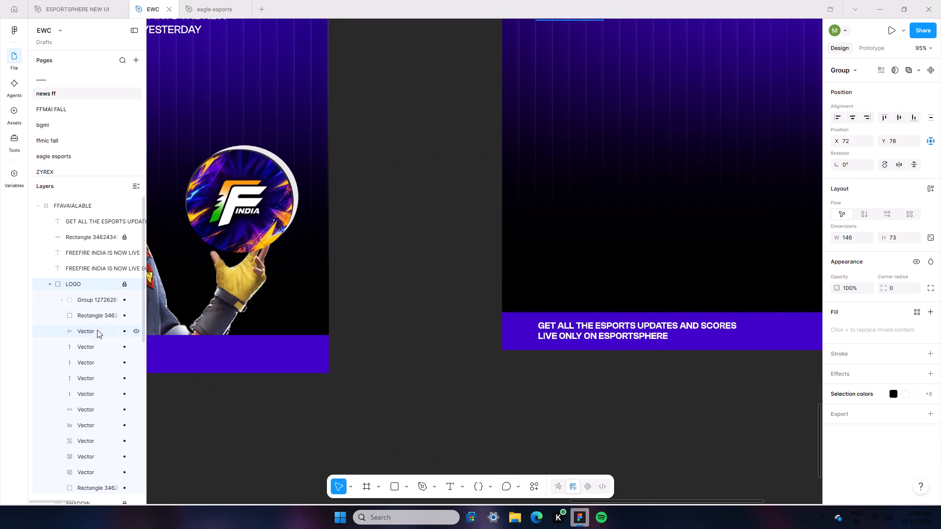
left_click(91, 305)
scroll(445, 283, "up", 20)
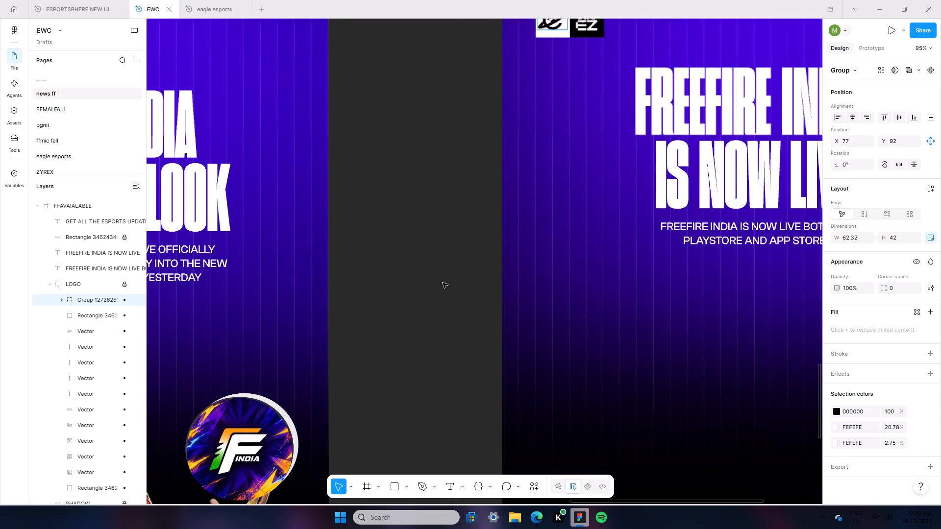
scroll(443, 283, "up", 1)
left_click(72, 316)
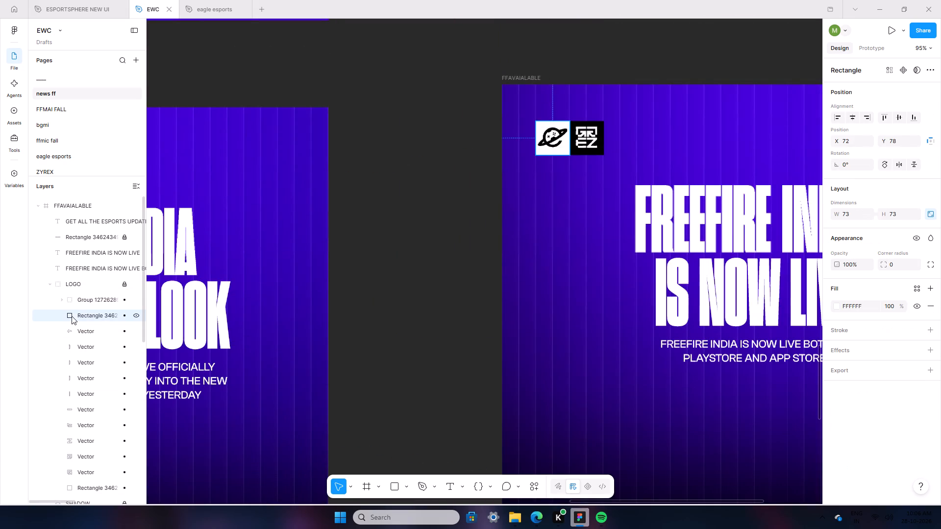
scroll(73, 370, "down", 1)
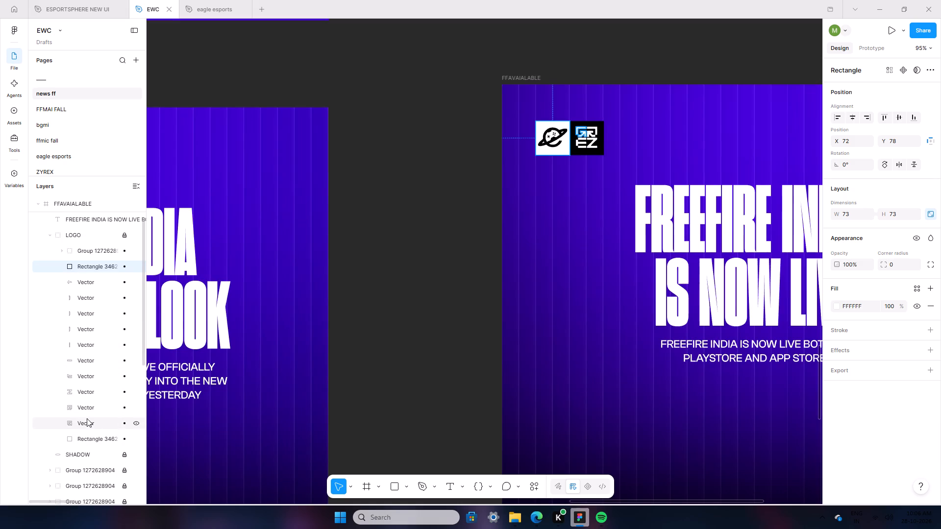
left_click(125, 238)
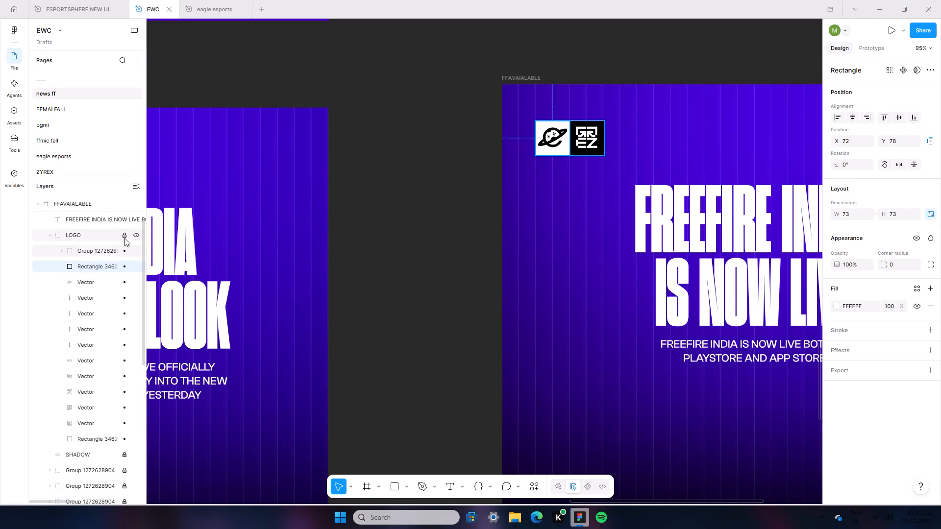
left_click(408, 264)
Lock the planet logo's group and its white background square inside the LOGO group.
left_click_drag(584, 106, 614, 156)
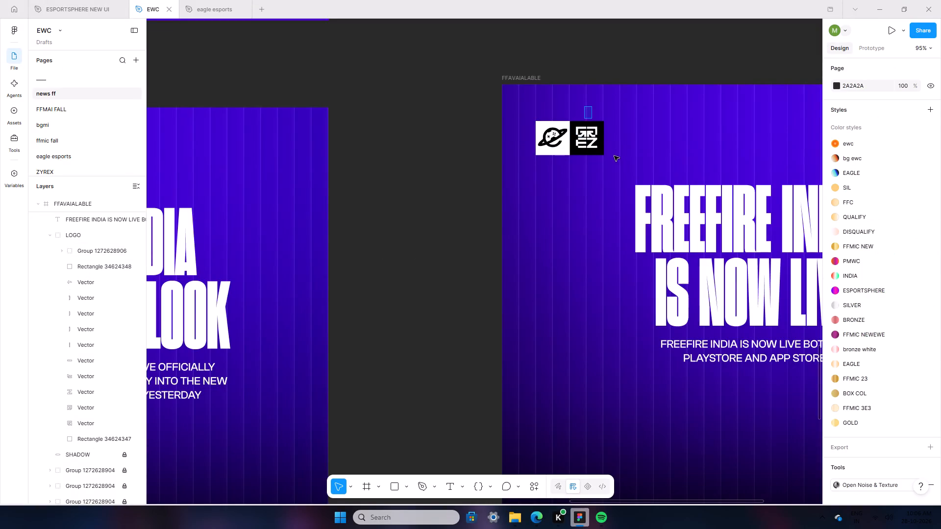
left_click_drag(614, 156, 617, 157)
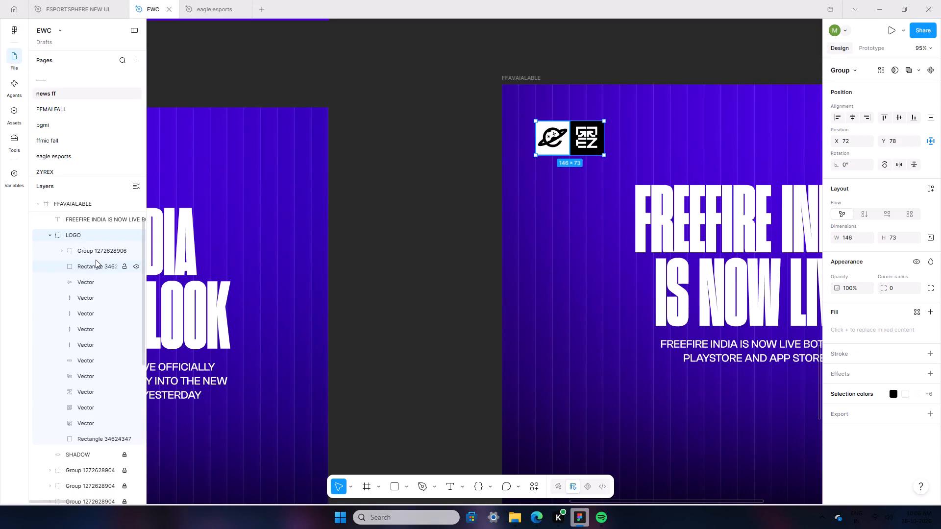
left_click(124, 250)
left_click(330, 285)
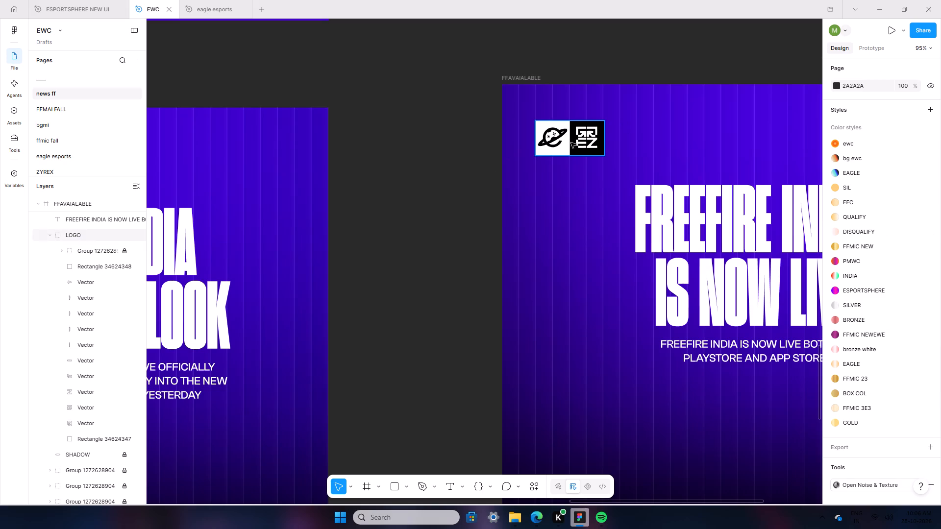
left_click(127, 264)
left_click(474, 202)
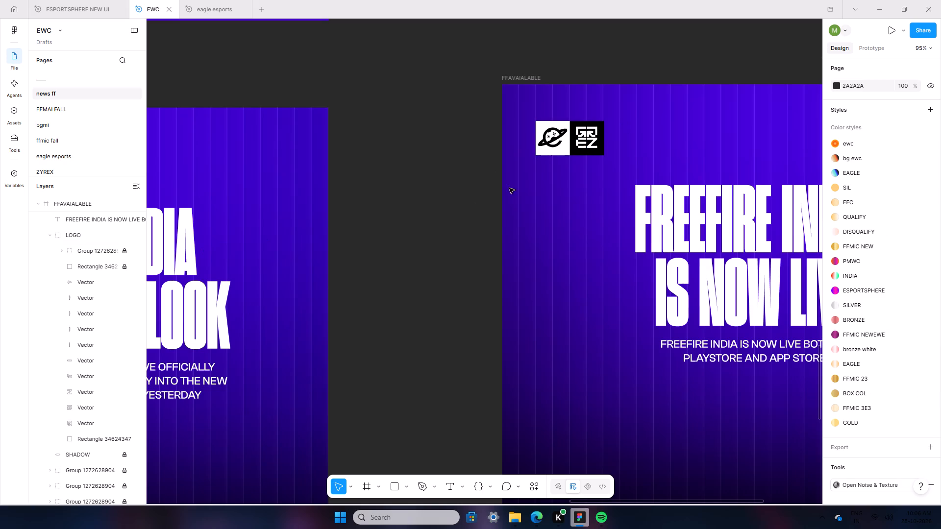
Ungroup the LOGO group so its two logos can be selected separately.
left_click_drag(571, 107, 597, 167)
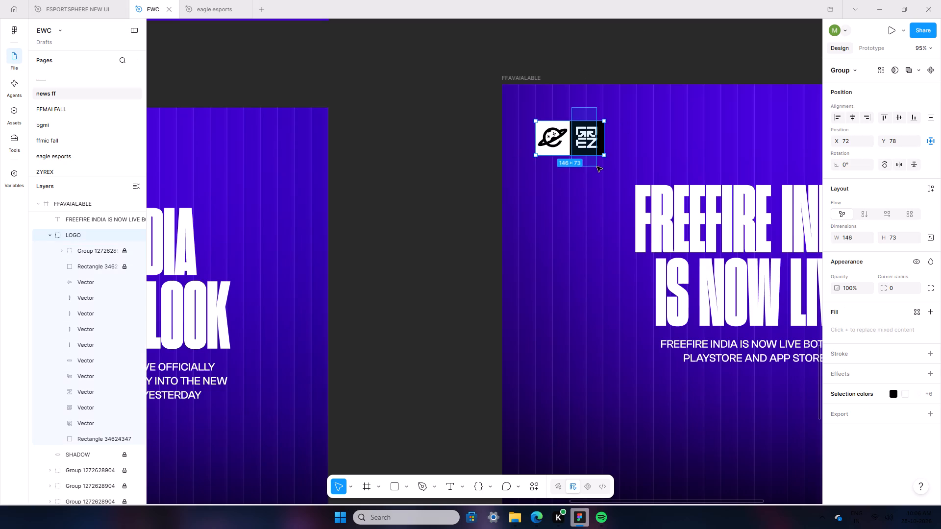
left_click_drag(597, 167, 598, 168)
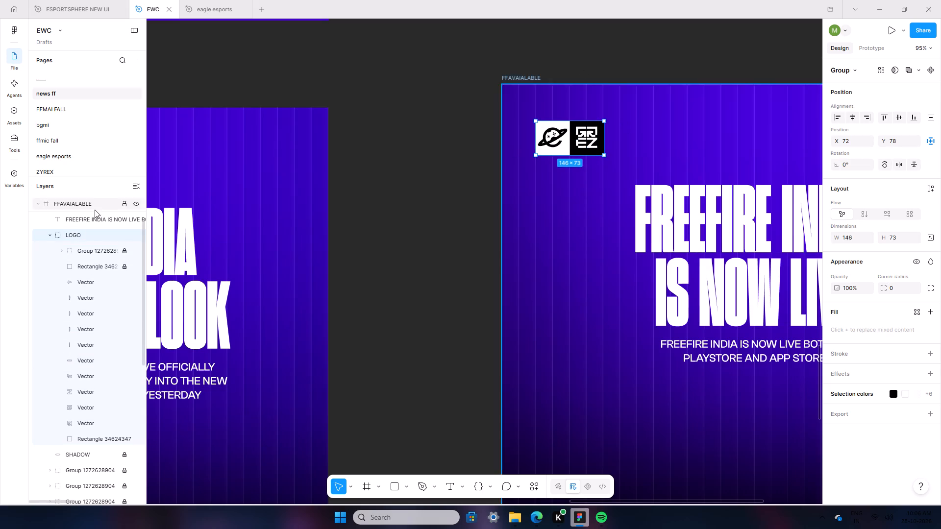
right_click(87, 240)
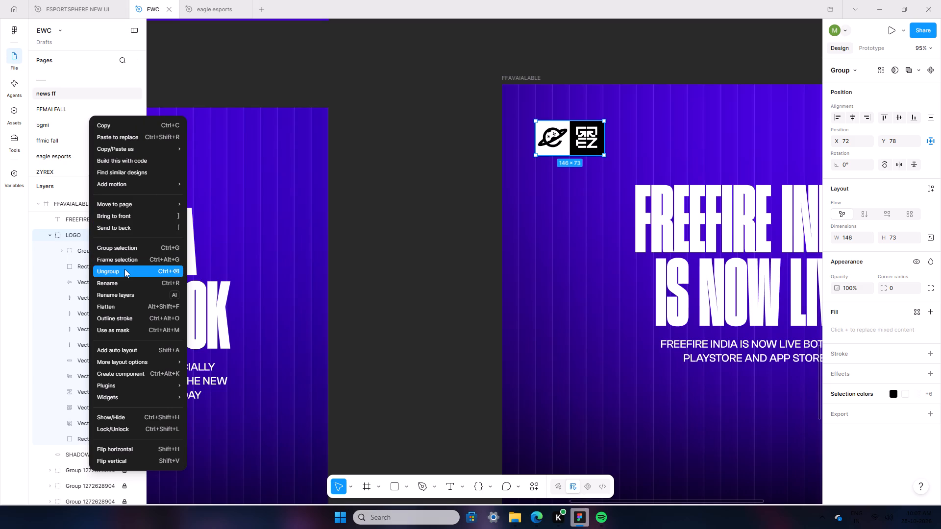
left_click(124, 269)
left_click(455, 197)
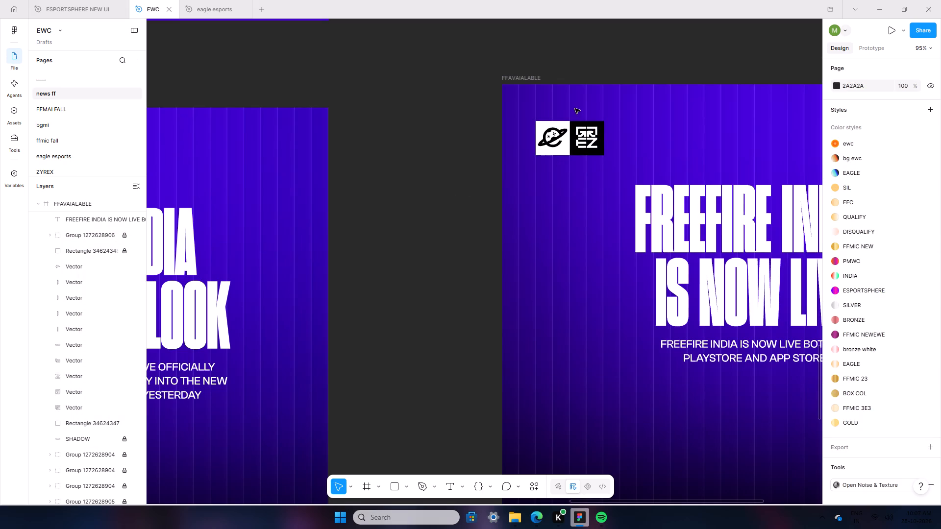
Delete the black GREZ logo square and all its vector pieces beside the planet logo.
left_click_drag(575, 108, 602, 159)
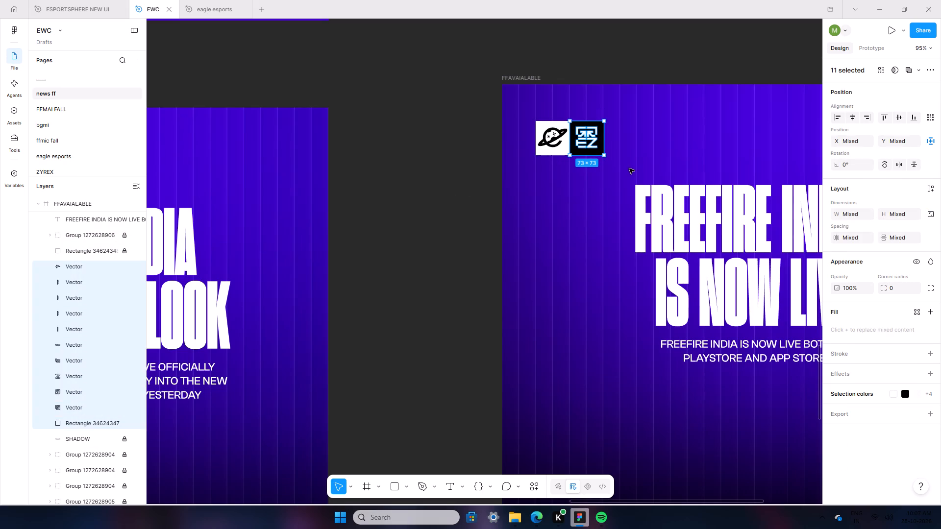
key("BackSpace")
Start placing an image on the page with the Image/video tool.
scroll(417, 186, "down", 9)
scroll(417, 190, "down", 5, "ctrl")
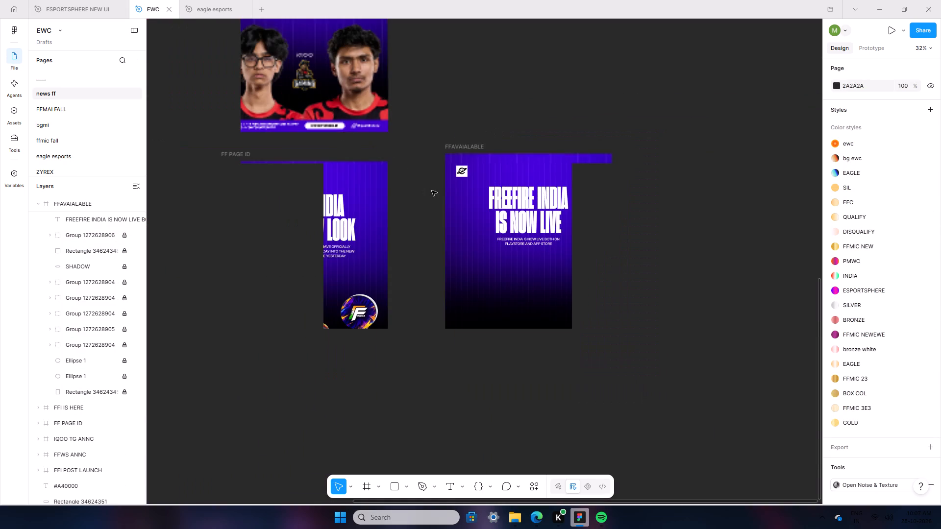
left_click(408, 488)
left_click(454, 467)
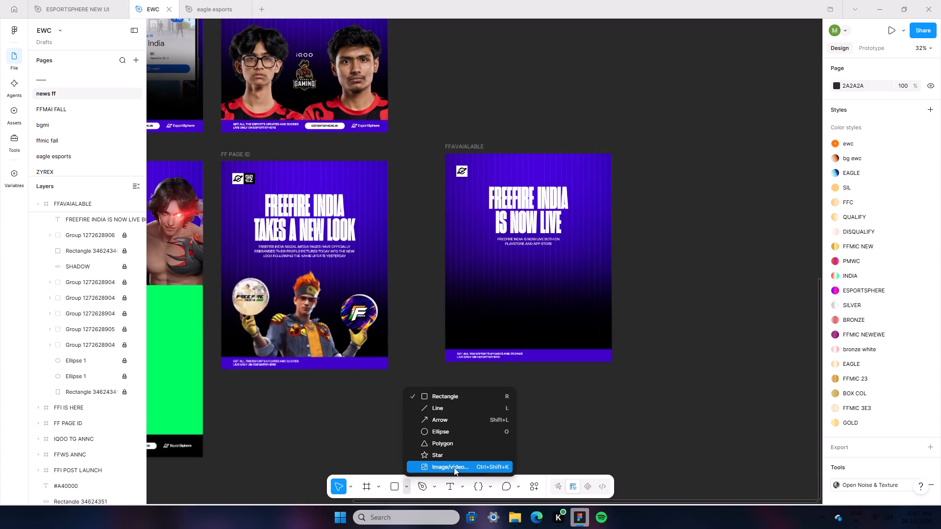
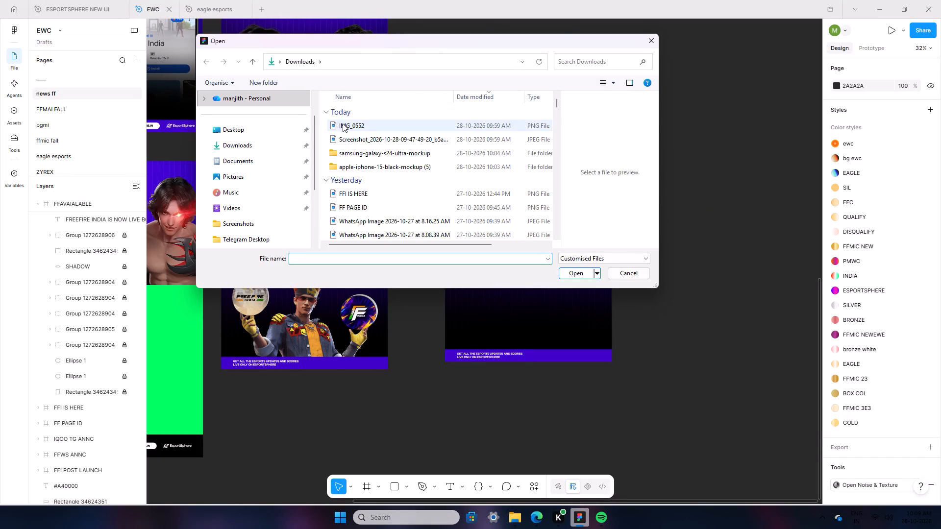
Place the second PNG from the samsung-galaxy-s24-ultra-mockup folder on the empty canvas beside the FFAVAIALABLE frame.
double_click(361, 154)
left_click(400, 123)
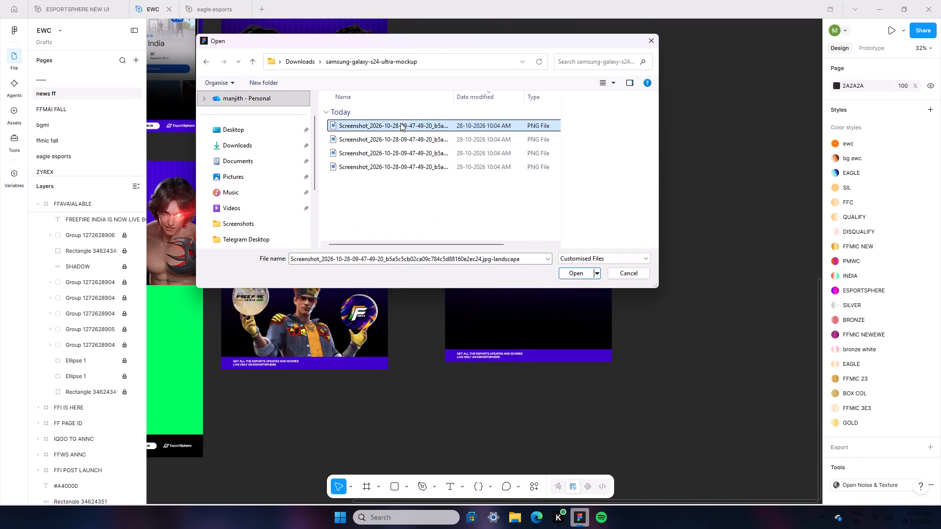
left_click(402, 134)
left_click(408, 151)
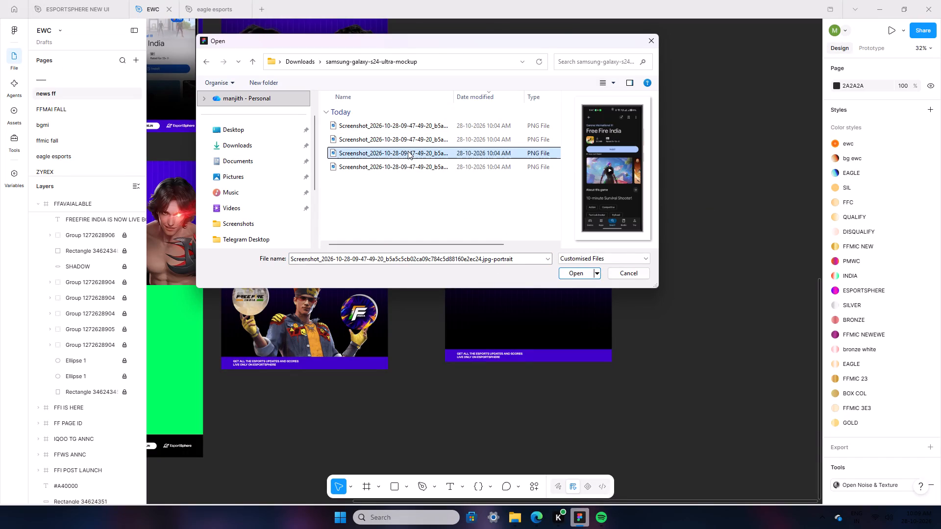
left_click(415, 166)
left_click(402, 144)
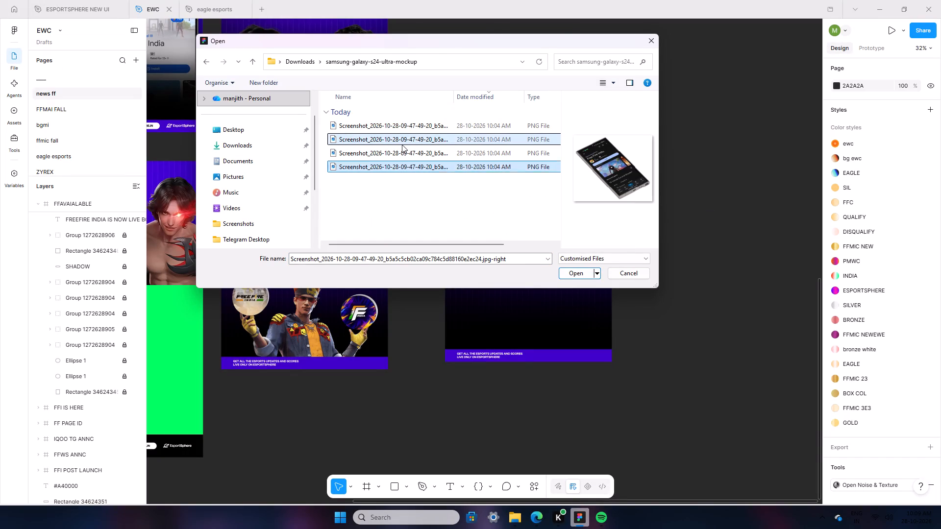
double_click(402, 144)
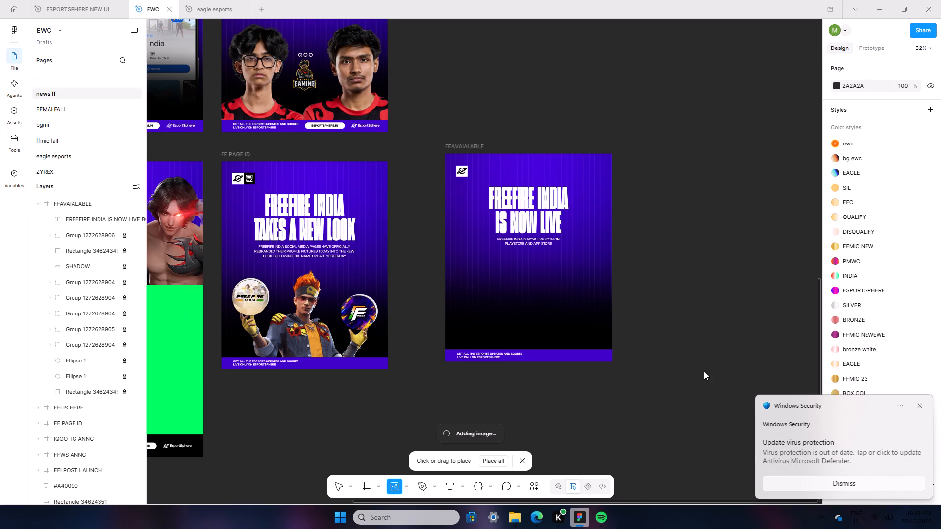
left_click(687, 427)
left_click(723, 187)
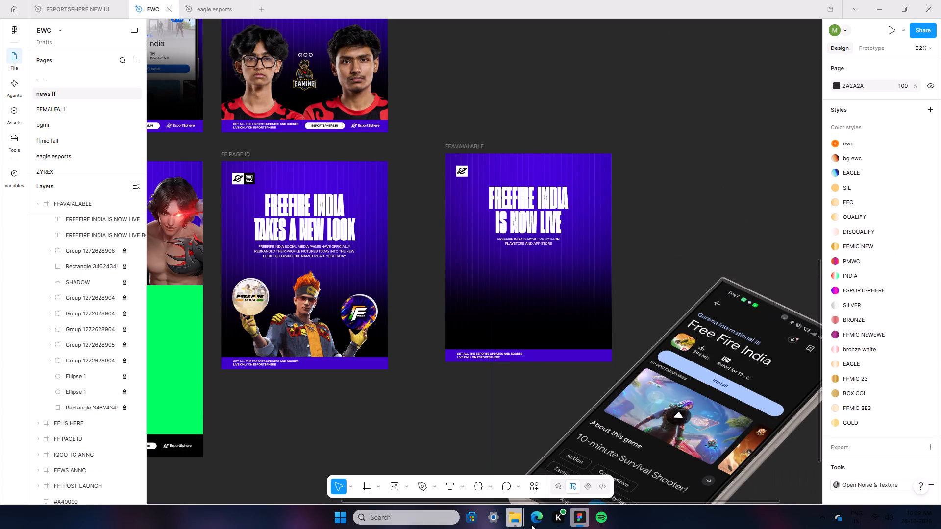
Switch to Microsoft Edge and search the web for "CAPCUT FOR DESKTOP".
left_click(531, 524)
left_click(226, 24)
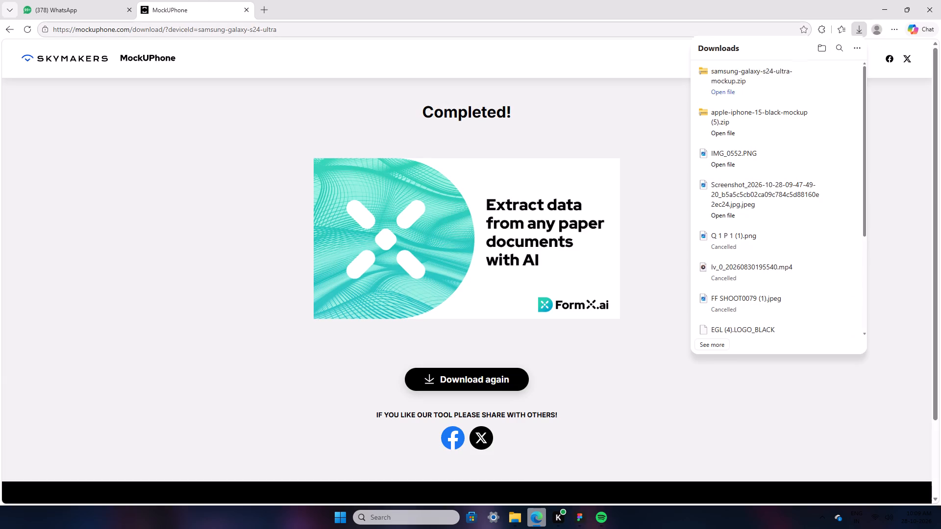
type("CACPCU")
key("BackSpace")
key("BackSpace")
key("BackSpace")
key("BackSpace")
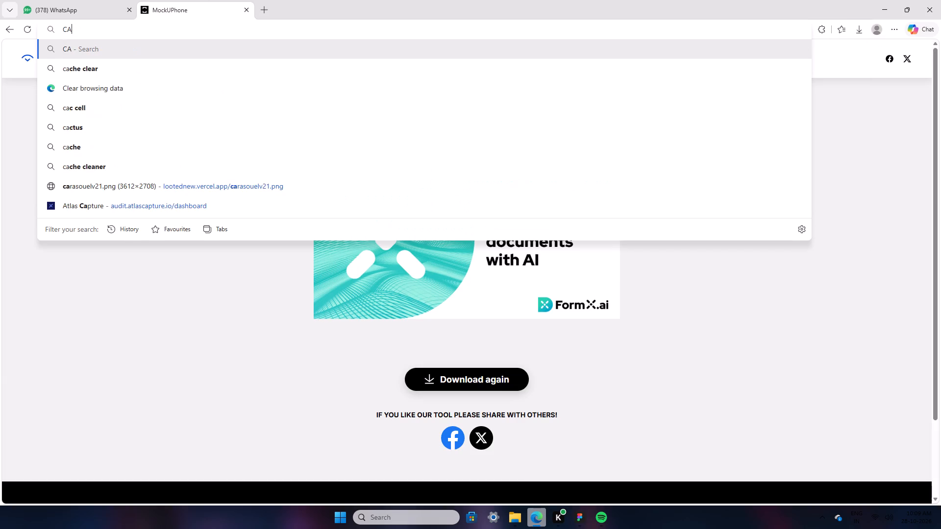
type("PCUT FOR DESKTOP")
key("Delete")
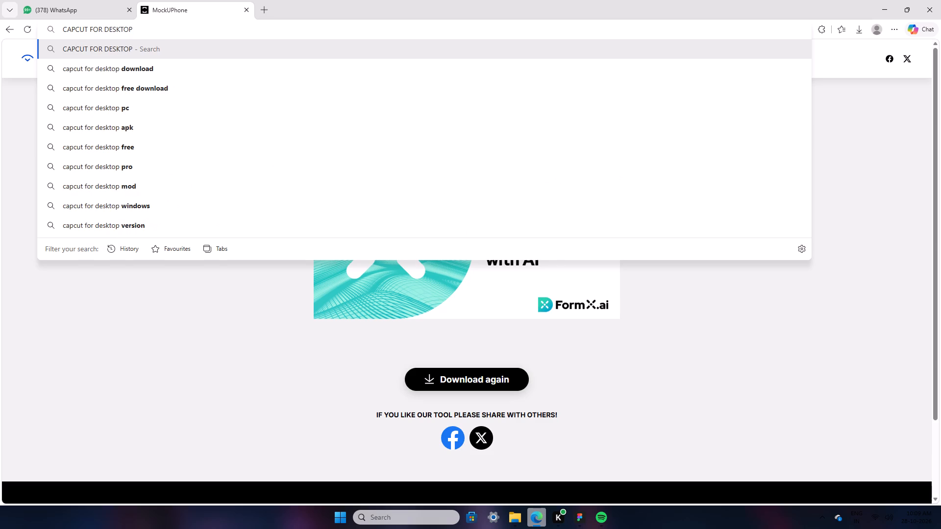
key("Return")
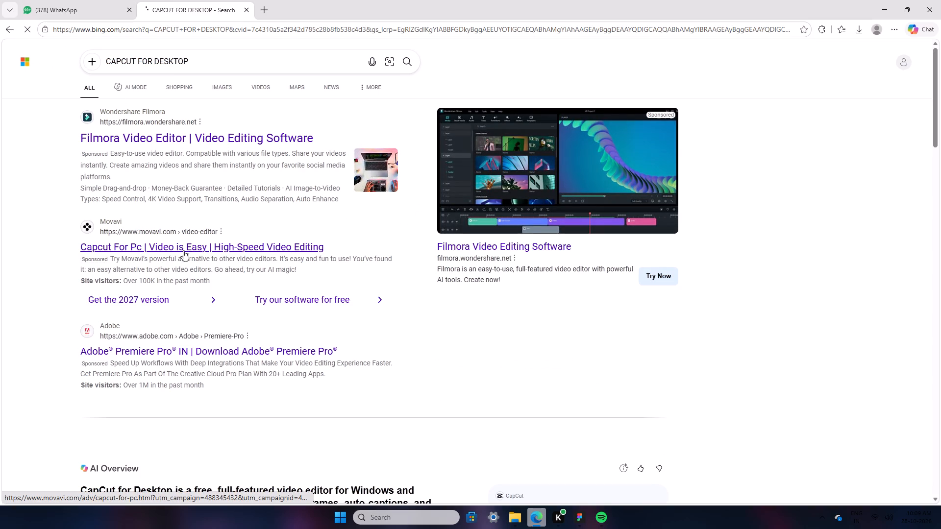
Open Movavi's sponsored "Capcut For Pc" result and return to the search results.
scroll(202, 314, "down", 1)
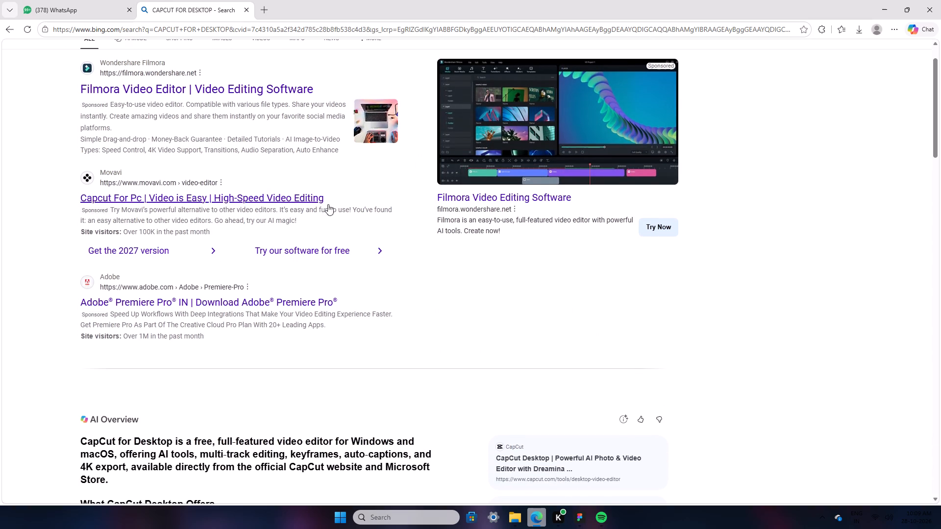
left_click(245, 202)
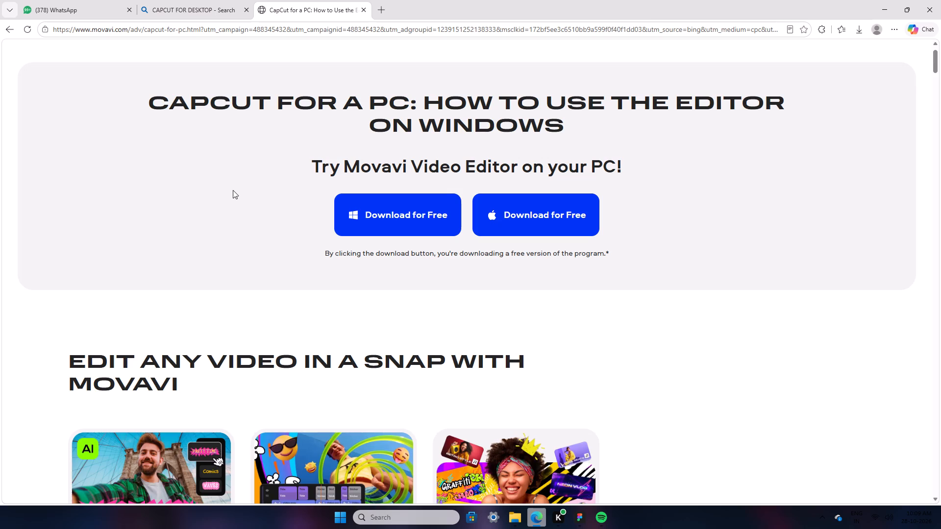
left_click(218, 0)
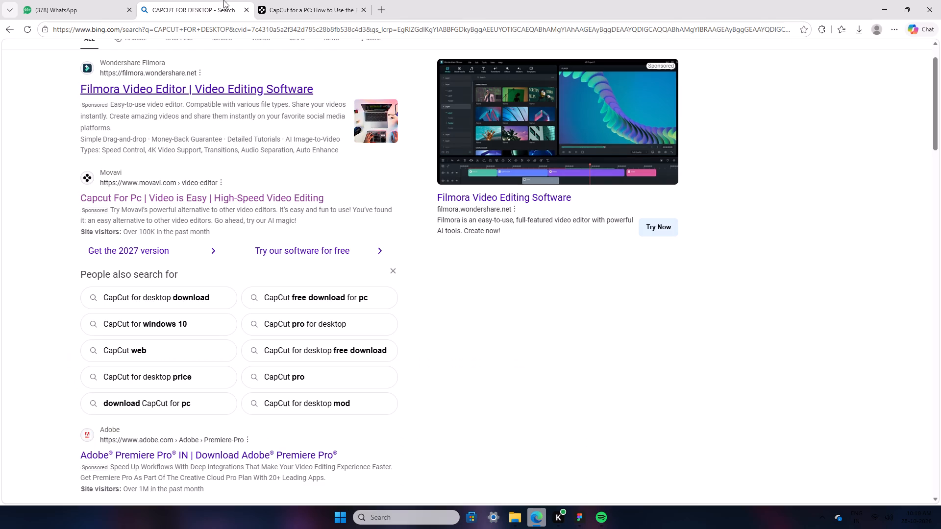
Open the CapCut Desktop result from capcut.com and view its page.
scroll(225, 386, "down", 5)
scroll(177, 364, "down", 9)
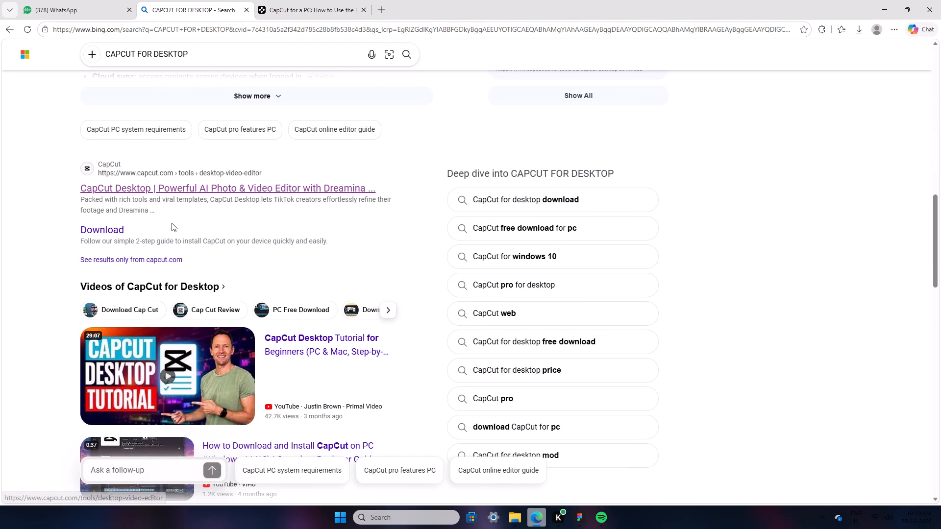
left_click(244, 189)
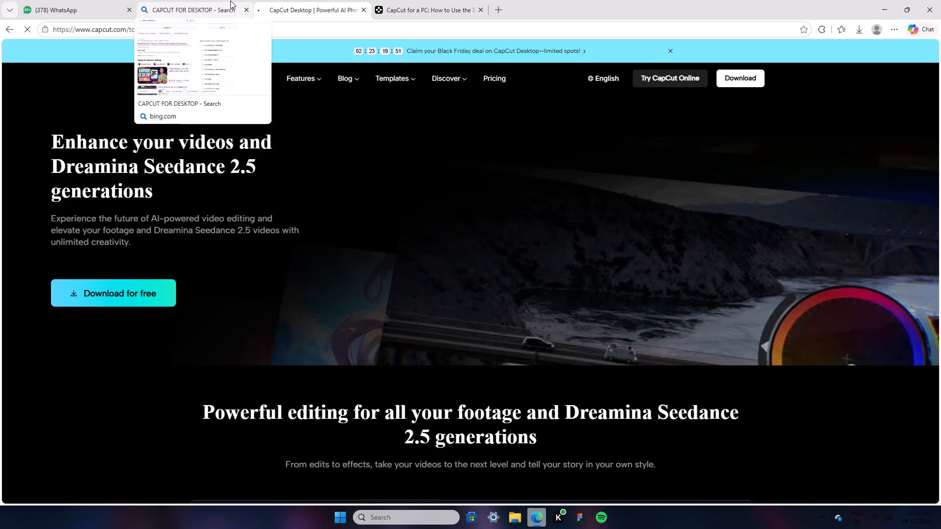
left_click_drag(21, 131, 24, 133)
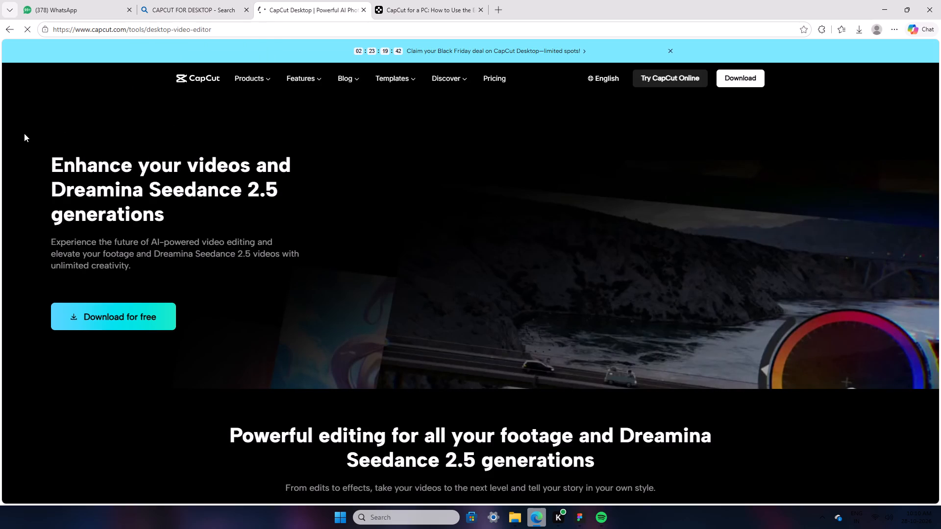
left_click_drag(24, 133, 205, 275)
left_click(216, 331)
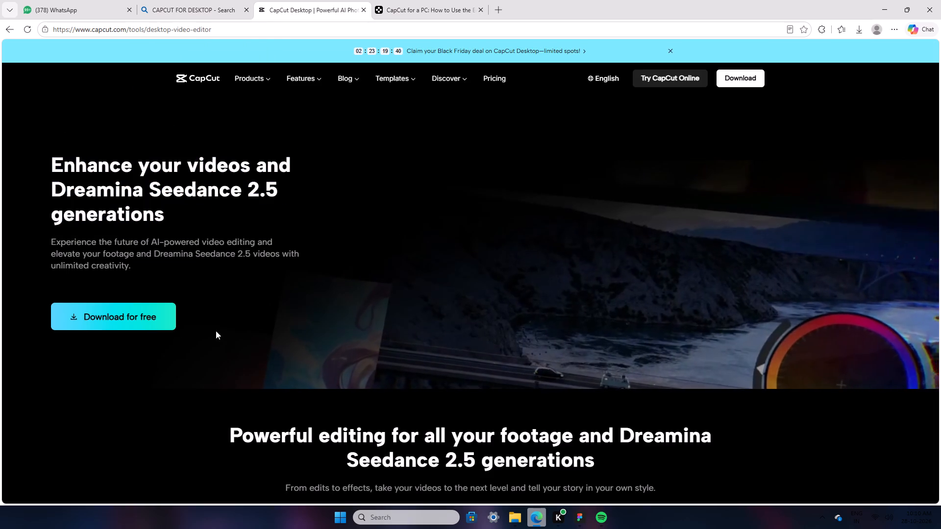
Look through the remaining CapCut search results down to the page's end, then return to Figma.
left_click(175, 0)
scroll(66, 410, "down", 16)
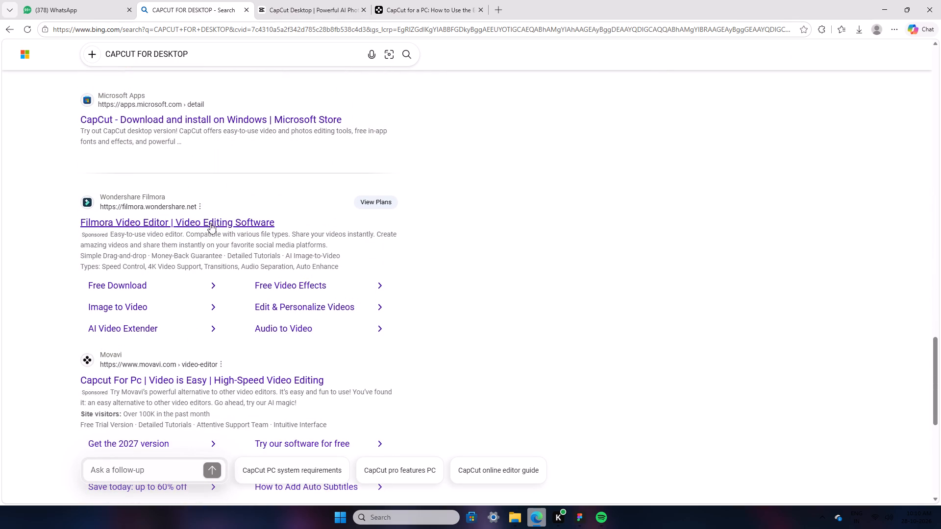
scroll(194, 348, "down", 13)
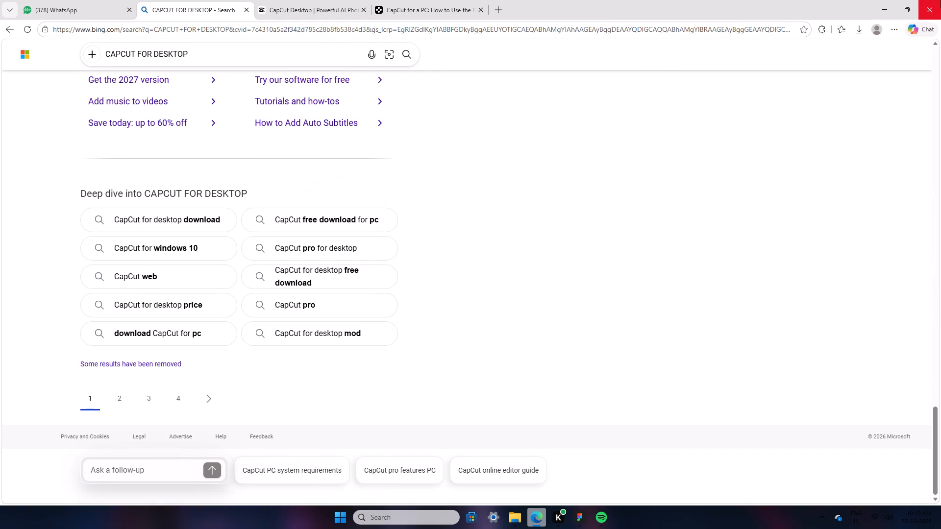
left_click(893, 0)
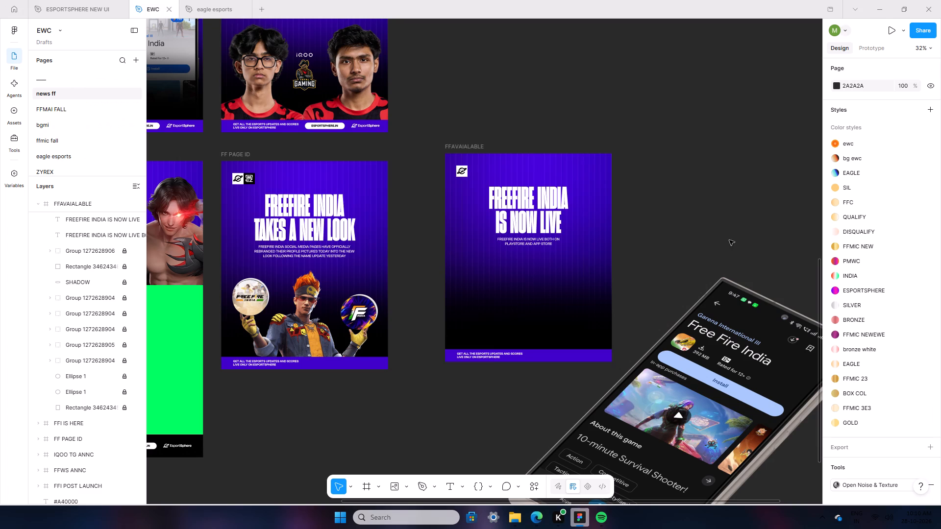
Move the Galaxy S24 Ultra mockup into the FFAVAIALABLE frame and rotate it to about 33.5°.
left_click(746, 366)
left_click_drag(750, 350, 648, 310)
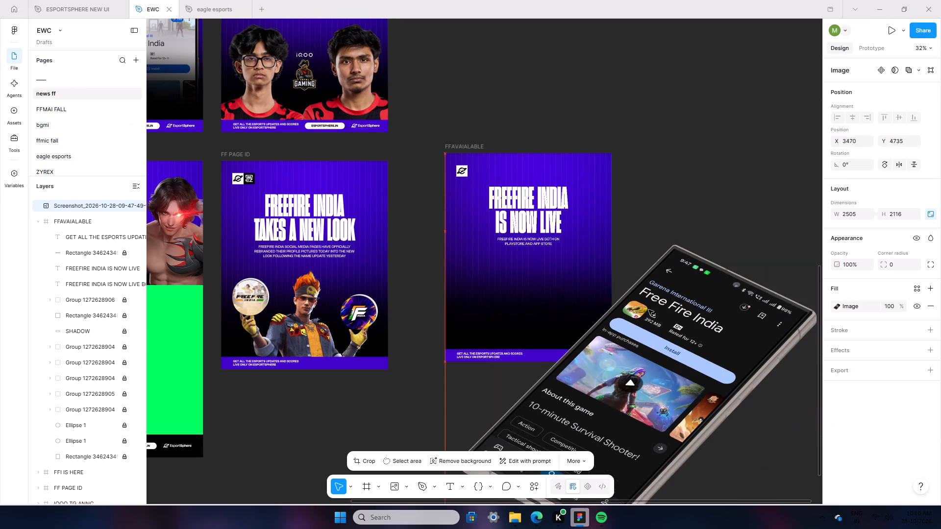
left_click_drag(648, 310, 602, 280)
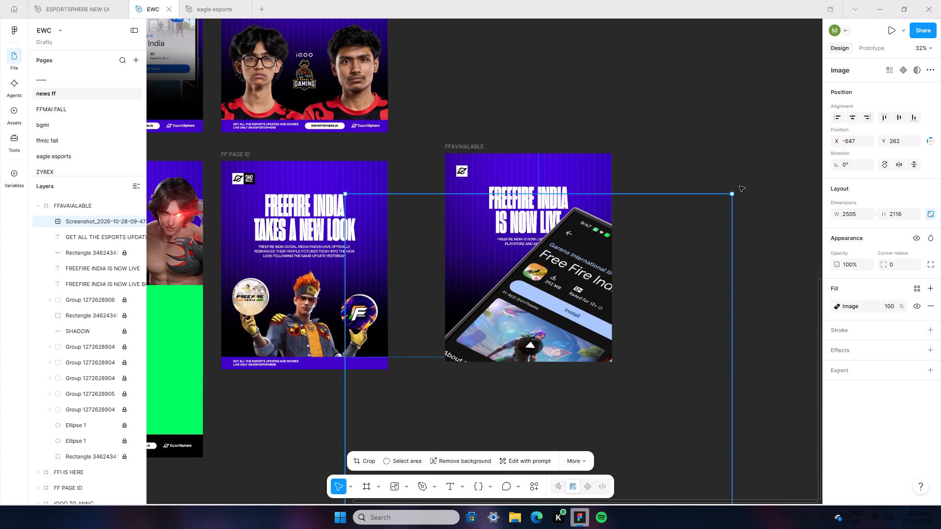
left_click_drag(737, 191, 608, 125)
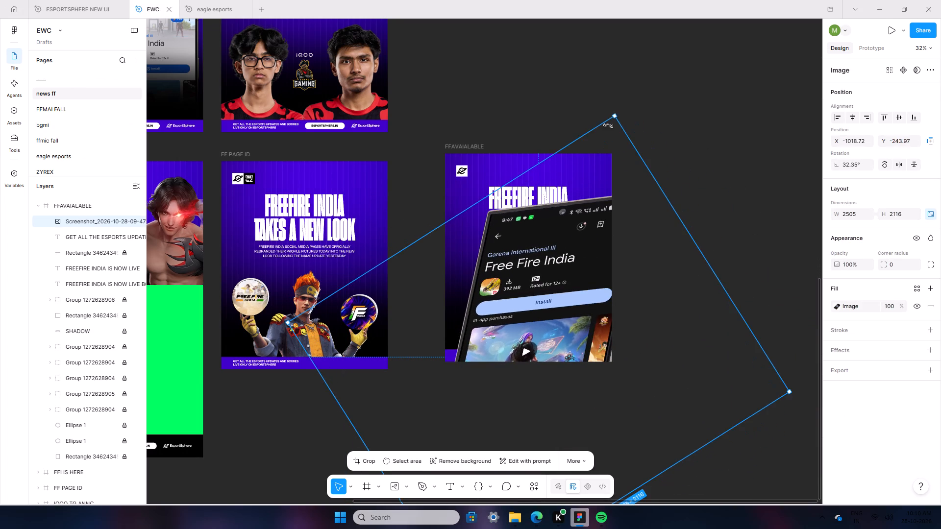
left_click_drag(608, 125, 607, 125)
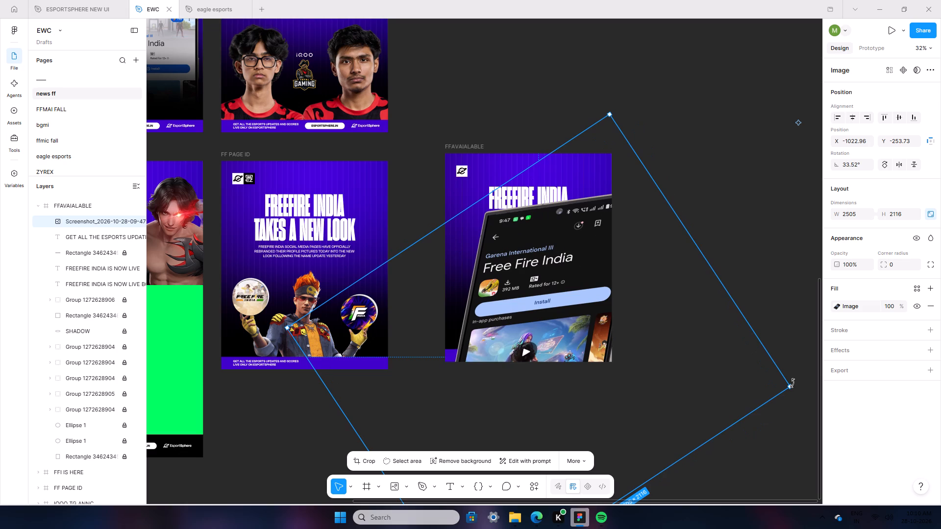
Scale the Galaxy mockup down to about 1379 × 1165 and position it below the post's subtitle.
left_click_drag(790, 383, 563, 361)
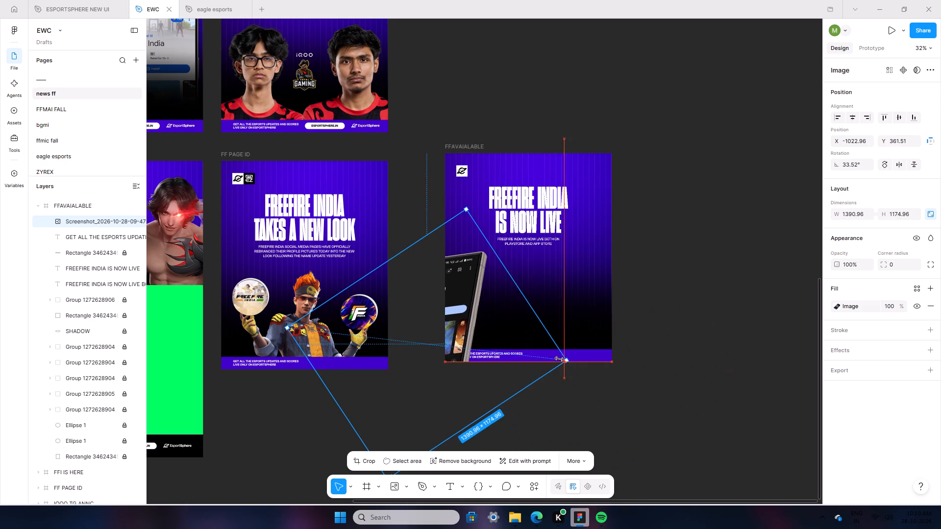
left_click_drag(469, 327, 588, 326)
Reorder the Galaxy mockup's layer to sit directly above SHADOW, behind the purple footer bar and text.
left_click_drag(59, 216, 74, 365)
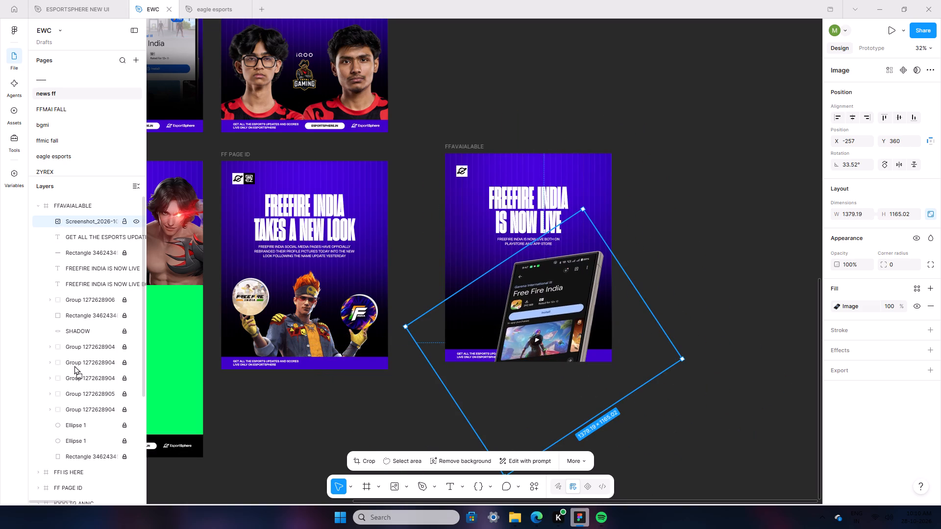
left_click_drag(74, 365, 75, 305)
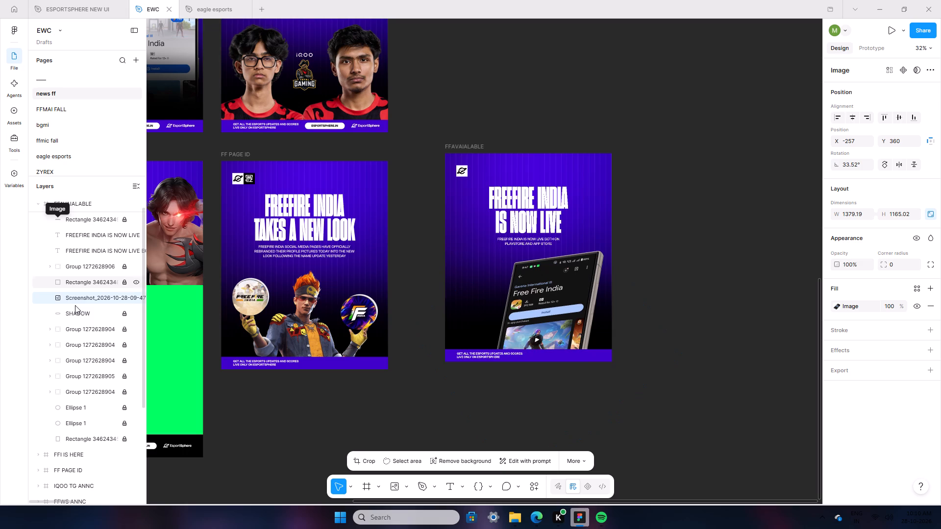
Shift the Galaxy mockup slightly toward the post's right edge, to about X -216, Y 359.
left_click_drag(574, 394, 580, 394)
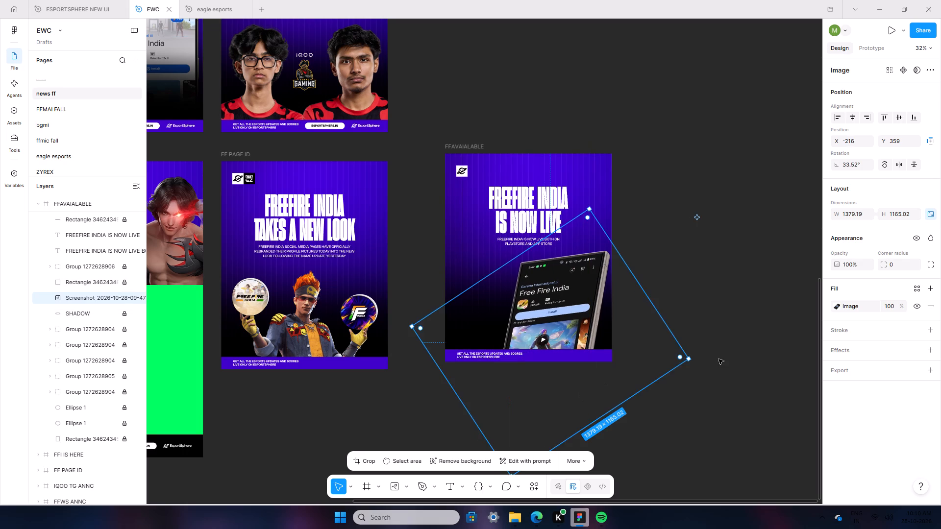
left_click(734, 358)
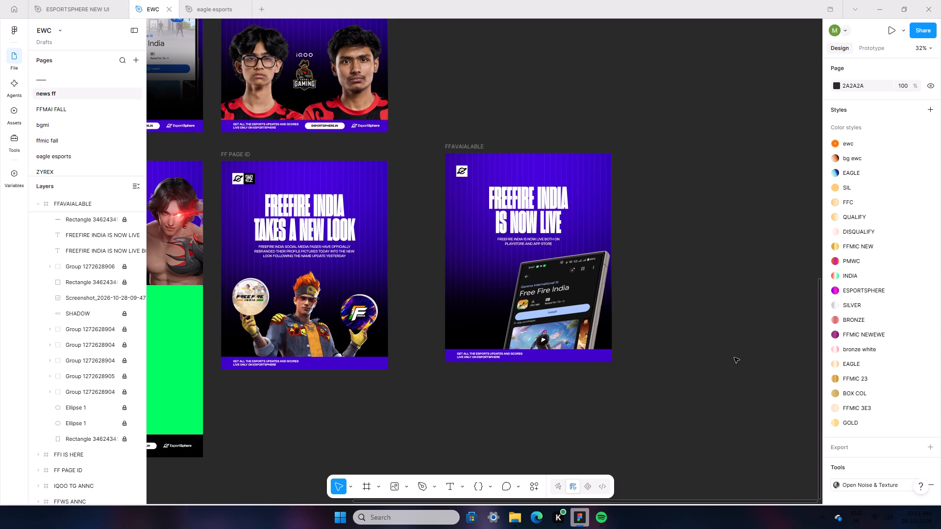
Place the IMG_0552-portrait image from the Downloads folder apple-iphone-15-black-mockup (5) on the canvas beside the FFAVAIALABLE frame.
left_click(387, 481)
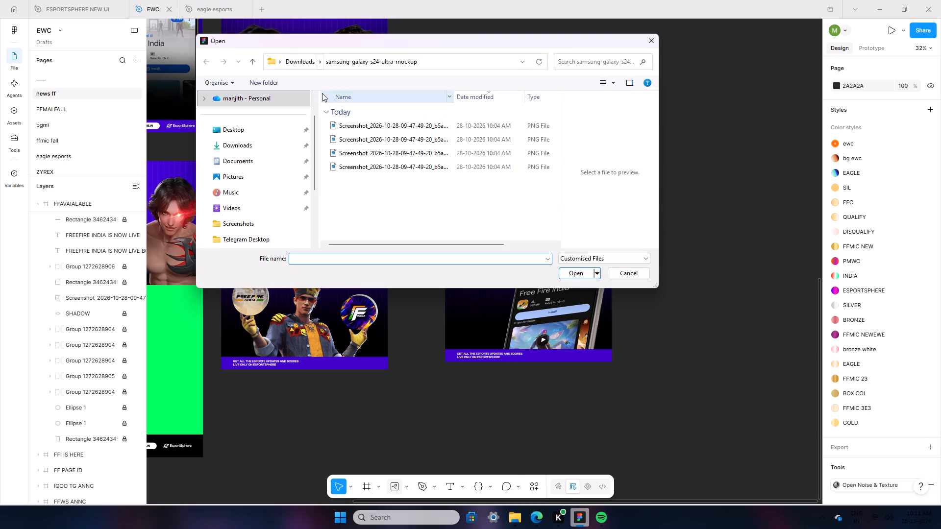
left_click(242, 138)
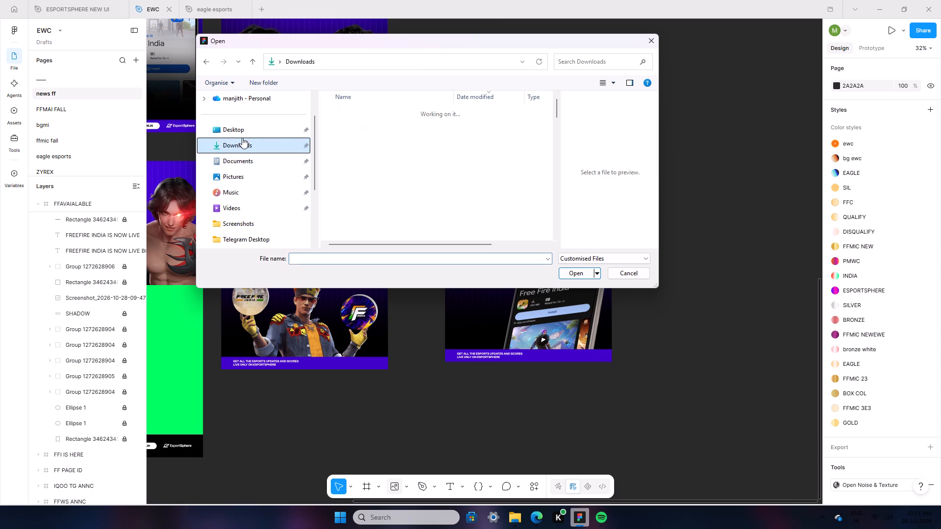
left_click(377, 169)
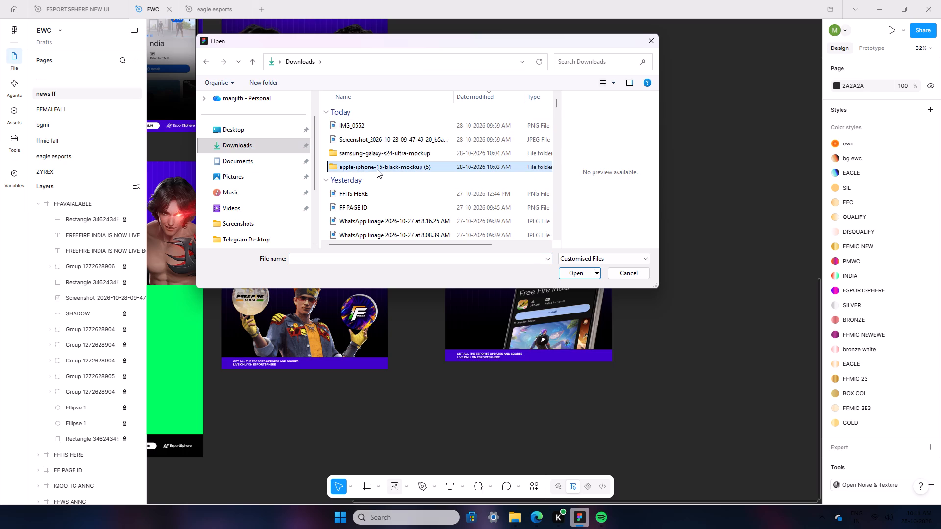
double_click(377, 169)
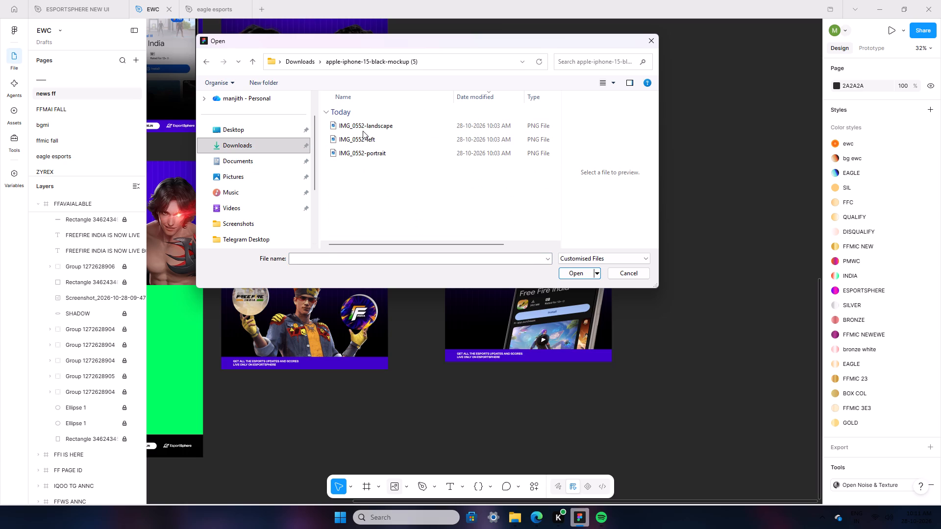
left_click(363, 131)
left_click(368, 142)
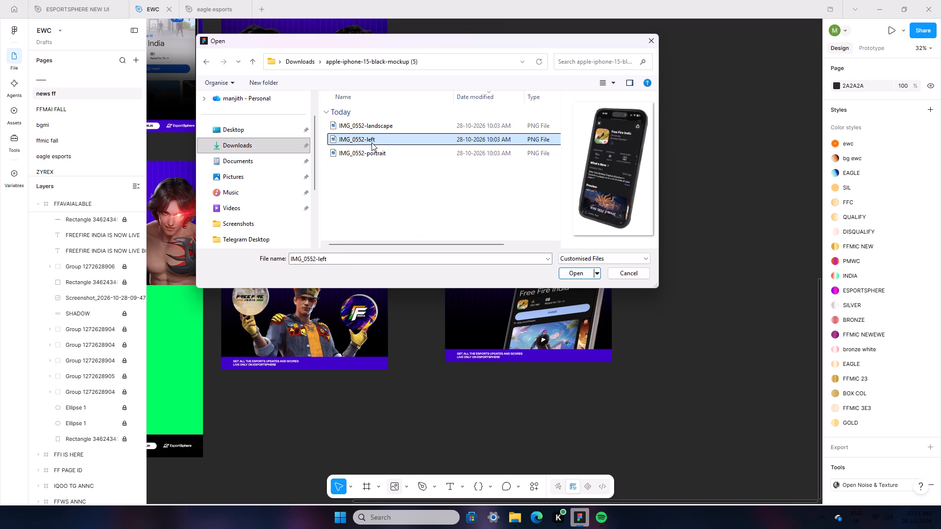
left_click(379, 157)
double_click(379, 157)
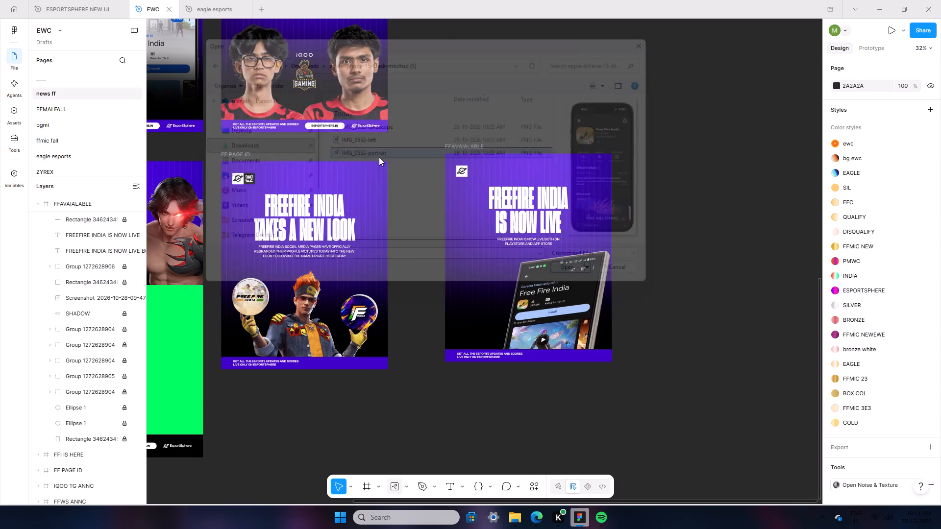
left_click(670, 219)
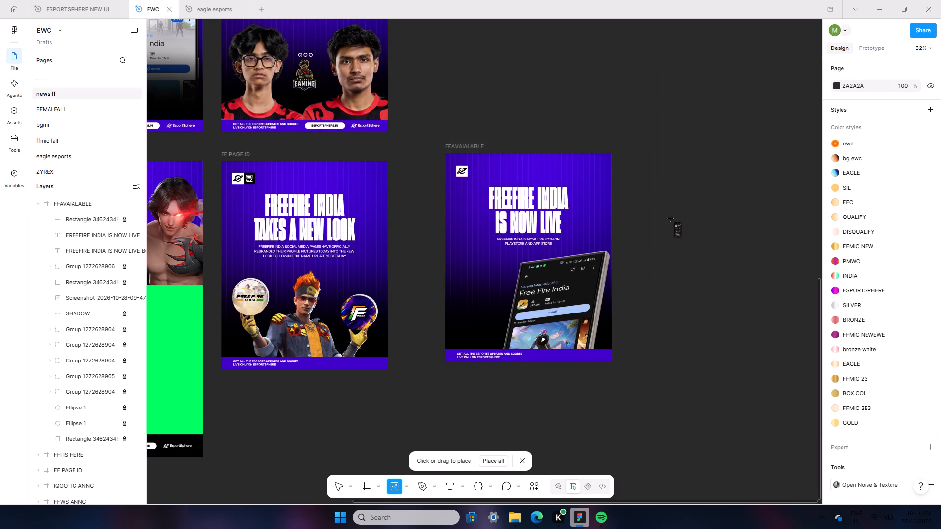
Move the iPhone mockup over the lower part of the FFAVAIALABLE post, overlapping the Galaxy mockup.
left_click_drag(687, 434, 711, 233)
left_click_drag(681, 125, 468, 422)
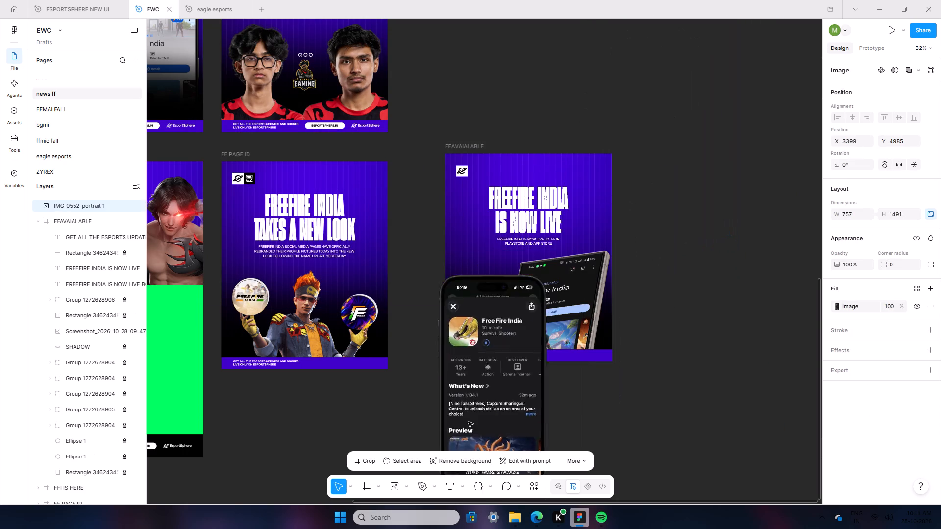
left_click_drag(468, 422, 499, 373)
Reorder the IMG_0552-portrait layer inside FFAVAIALABLE to sit directly above the Galaxy screenshot layer, behind the footer bar.
left_click_drag(87, 201, 96, 344)
left_click_drag(85, 333, 84, 314)
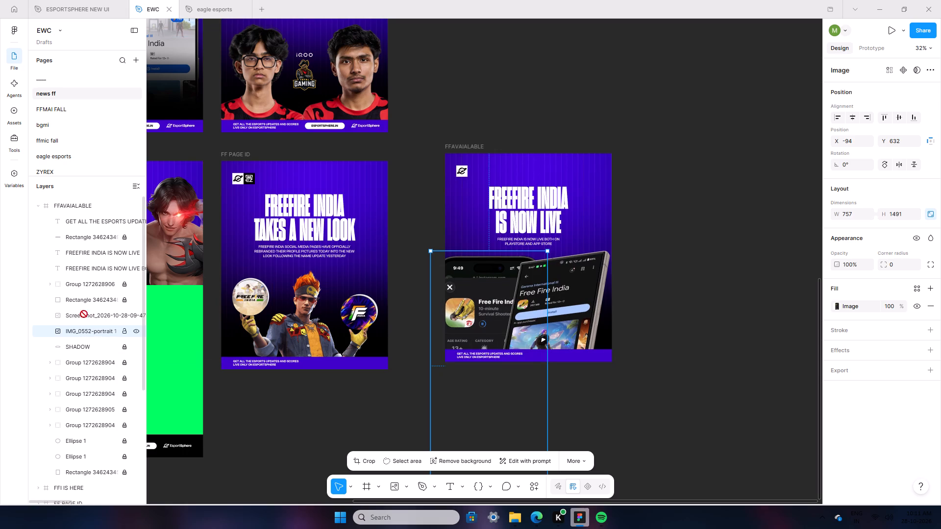
left_click_drag(84, 314, 84, 302)
Scale the iPhone mockup down to about 528 × 1039 and position it below the subtitle, partly overlapping the Galaxy phone.
left_click_drag(544, 415, 512, 398)
left_click_drag(484, 389, 515, 361)
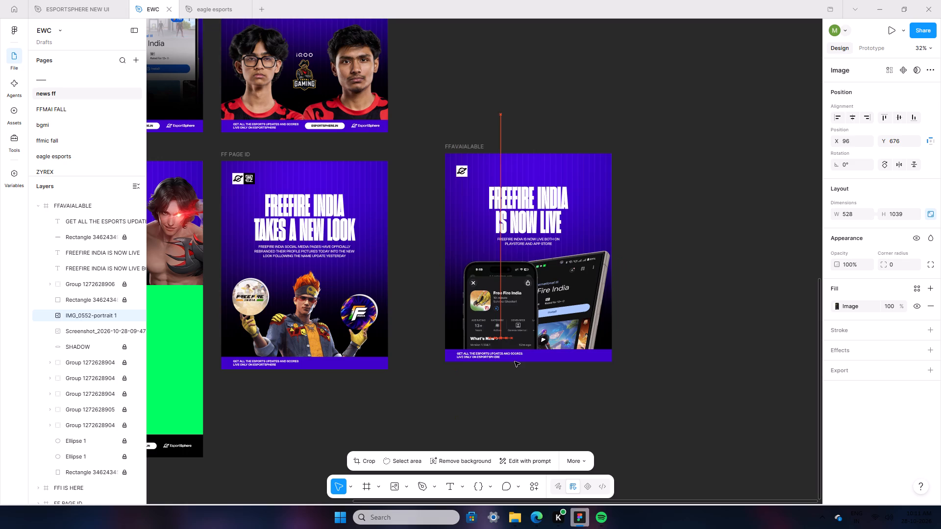
left_click_drag(515, 361, 517, 359)
Scale the Galaxy mockup down to about 1034 × 873 and move it to about X 64, Y 468, behind the iPhone.
left_click(589, 353)
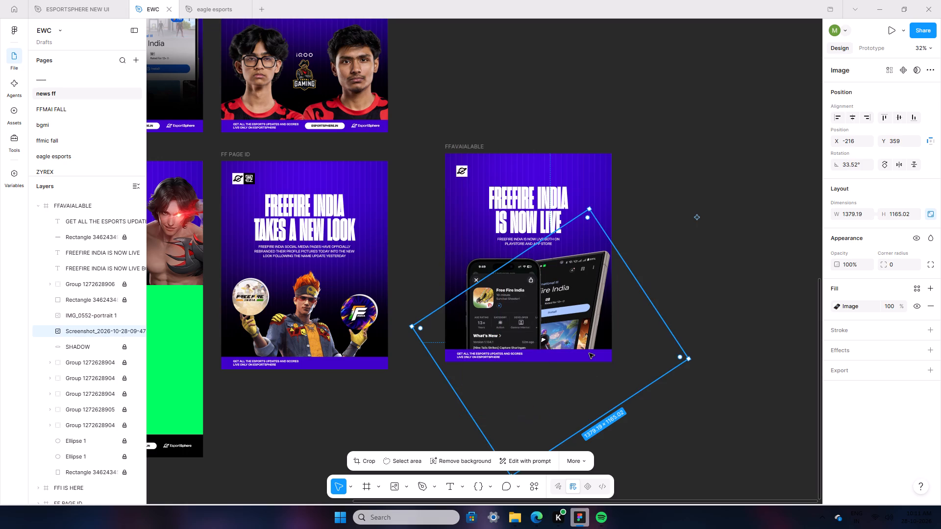
left_click_drag(688, 358, 617, 352)
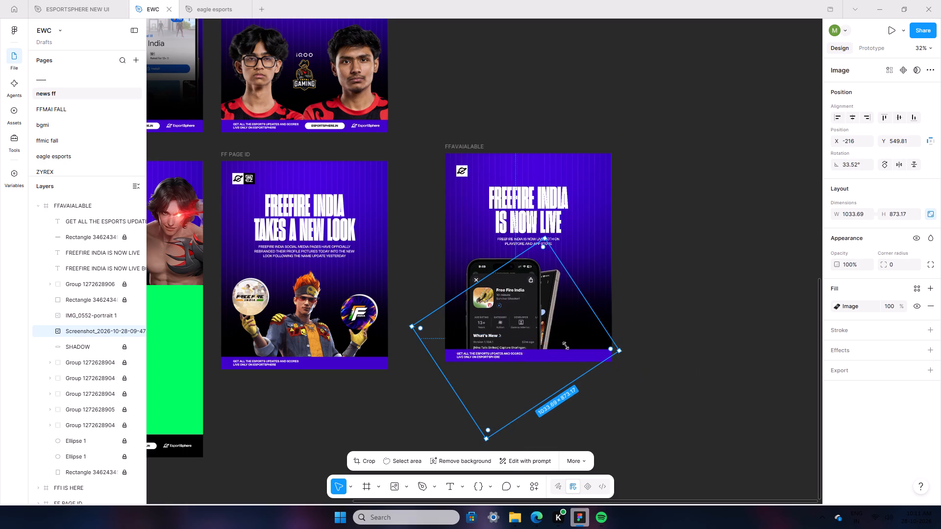
left_click_drag(545, 339, 589, 325)
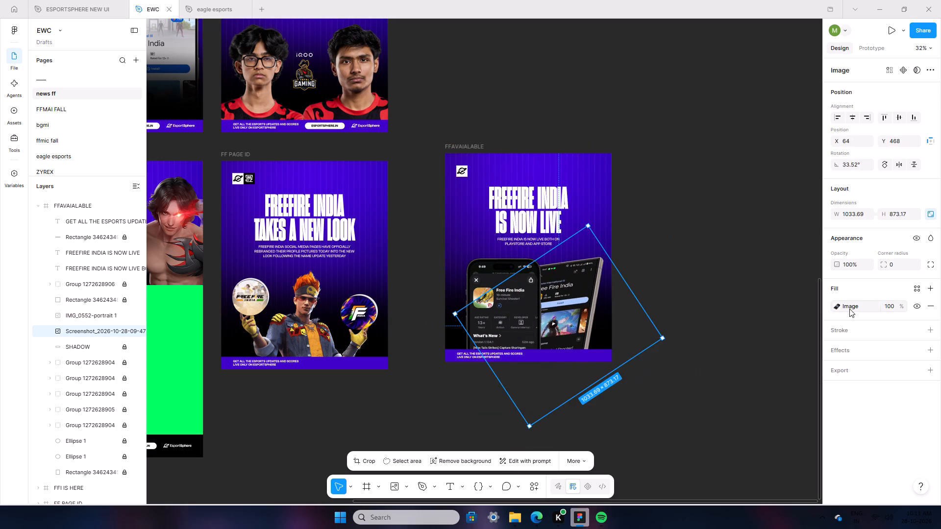
Replace the Galaxy mockup's image fill with the fourth file in samsung-galaxy-s24-ultra-mockup, showing the phone leaning the opposite way.
left_click(849, 309)
left_click(769, 319)
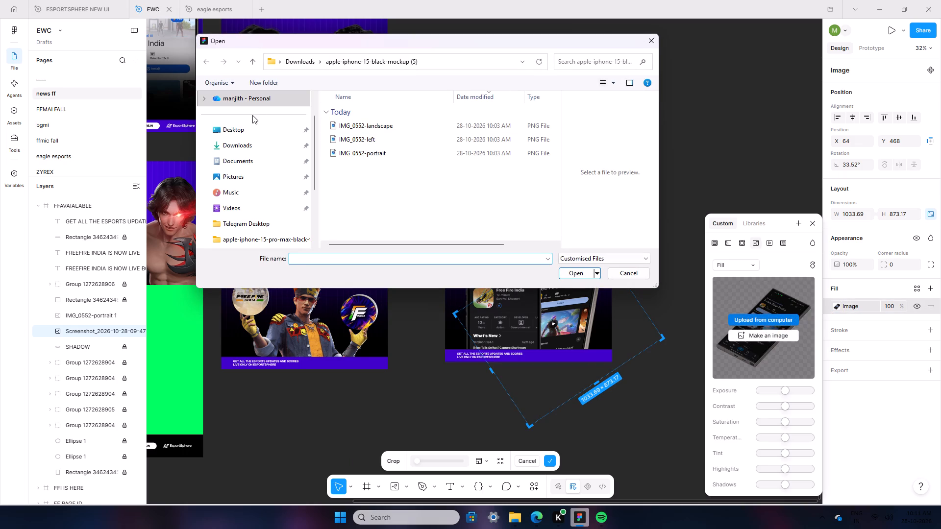
double_click(248, 144)
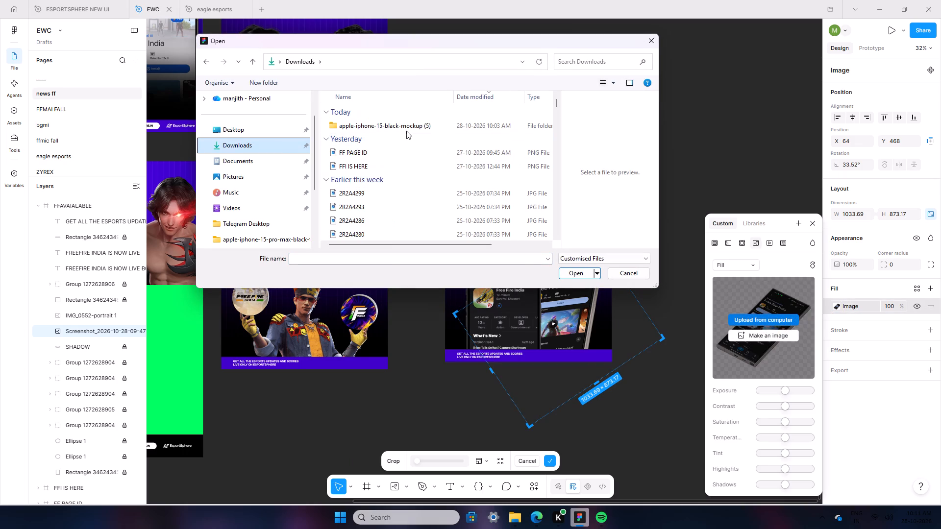
double_click(426, 156)
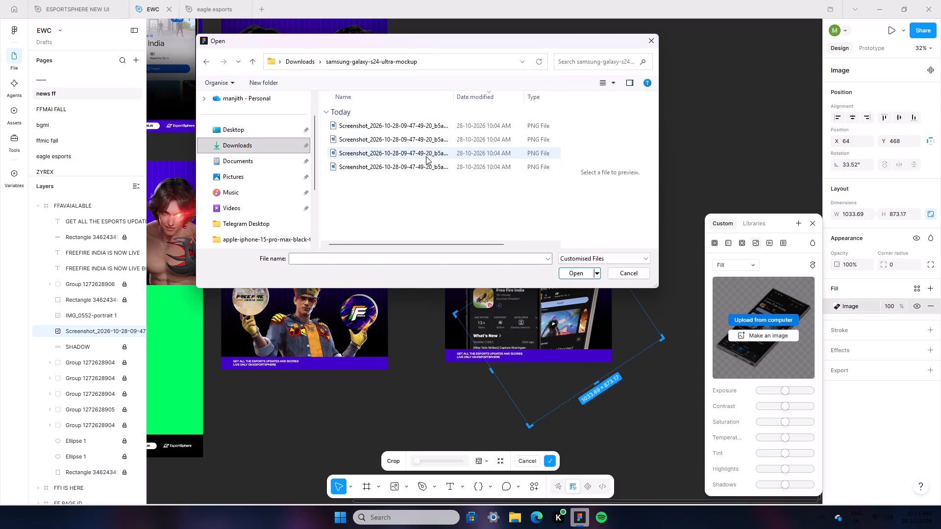
left_click(412, 142)
left_click(419, 156)
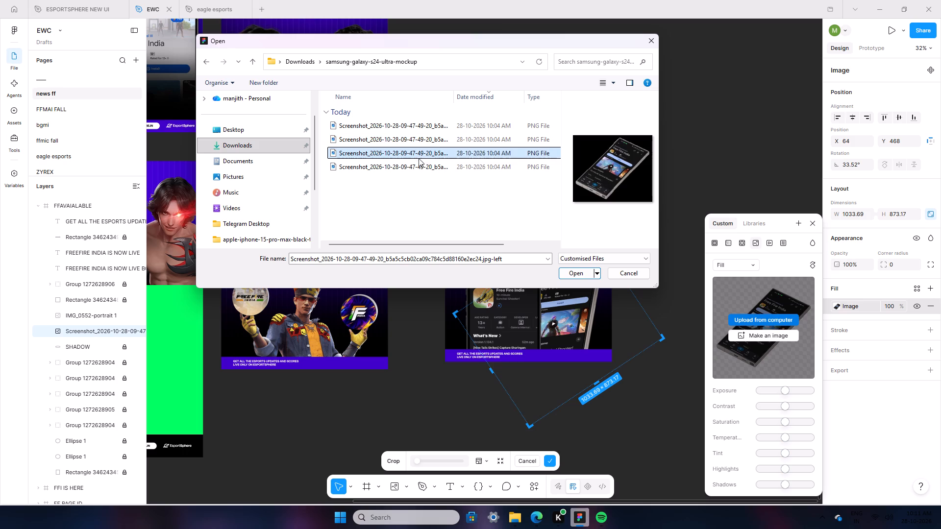
left_click(417, 167)
double_click(417, 167)
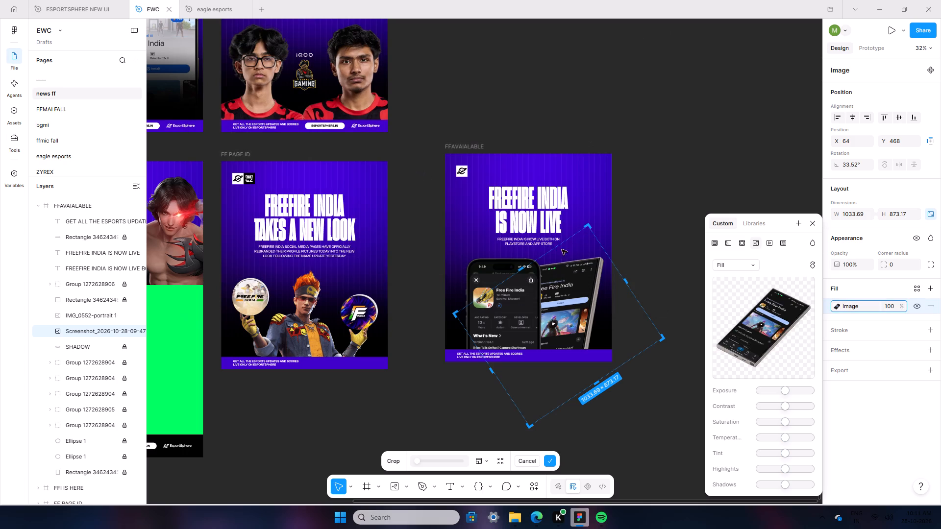
left_click(650, 268)
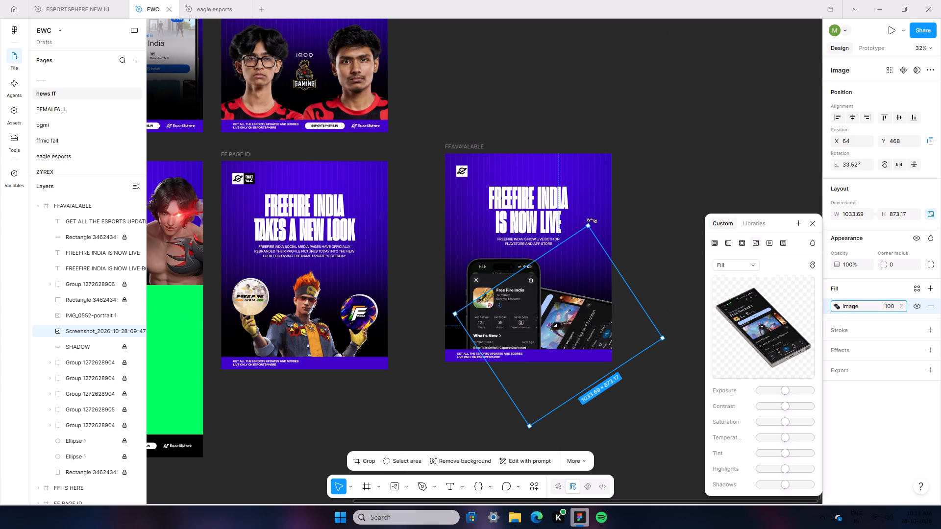
Rotate the Galaxy mockup to about -31° and shift it to about X 112, Y 502 beside the iPhone.
left_click_drag(592, 220, 620, 324)
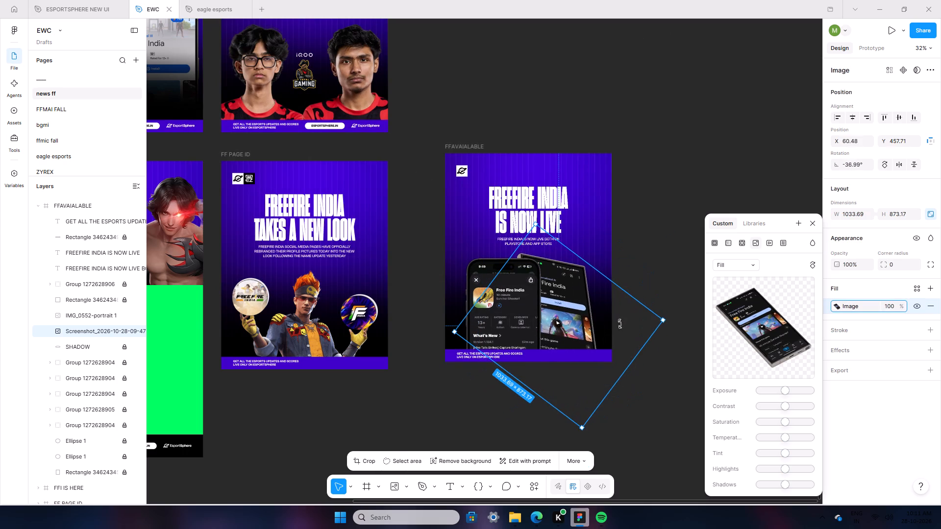
left_click_drag(620, 324, 620, 317)
left_click_drag(609, 314, 616, 318)
Move the Galaxy mockup's layer back into FFAVAIALABLE, between IMG_0552-portrait and SHADOW.
left_click_drag(81, 204, 86, 342)
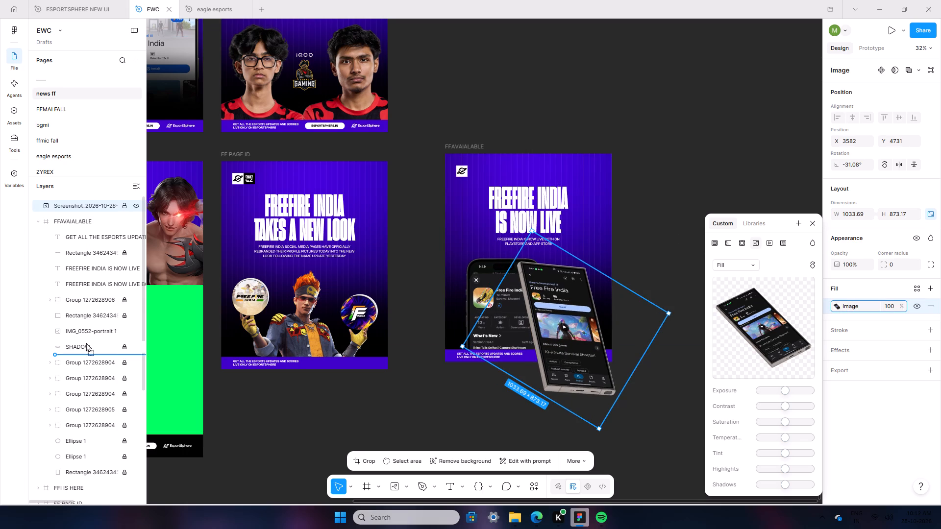
left_click_drag(86, 342, 89, 339)
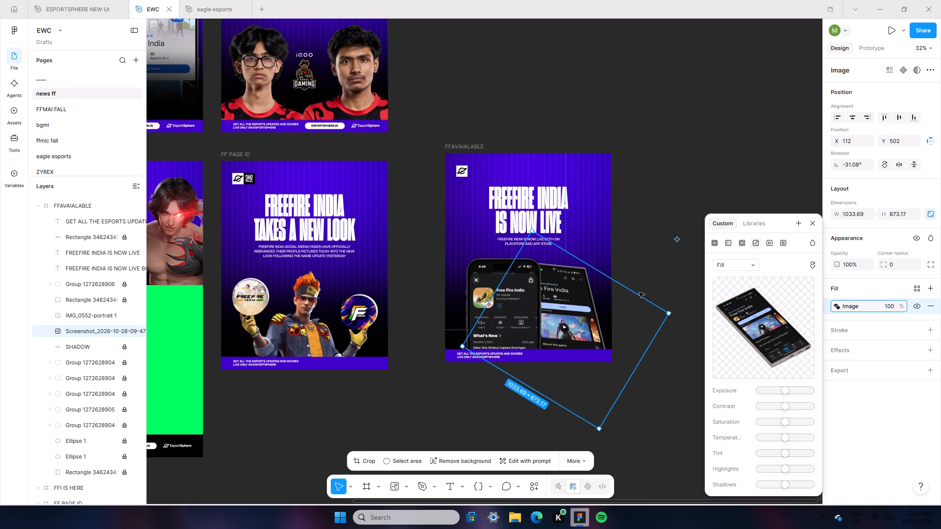
left_click(656, 255)
Rotate the Galaxy mockup further clockwise and nudge it down so it leans out from behind the iPhone.
scroll(625, 395, "up", 6, "ctrl")
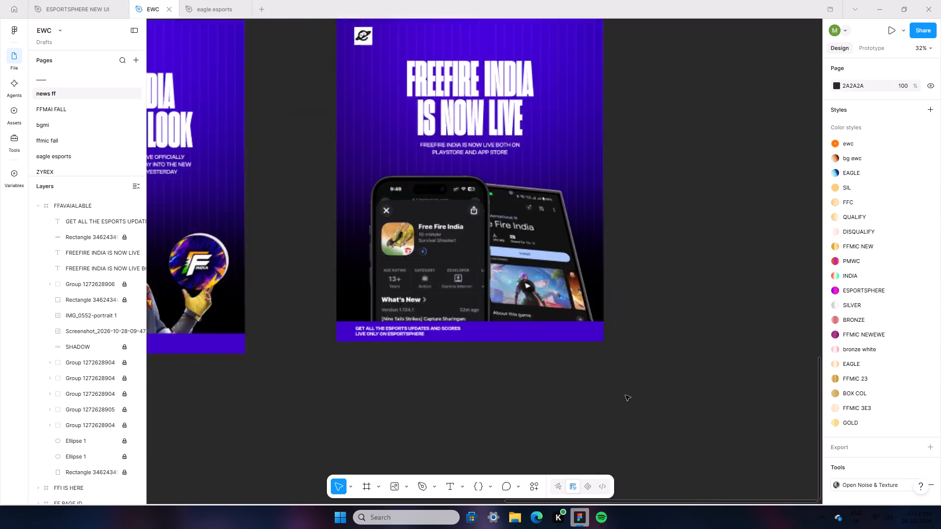
left_click(526, 172)
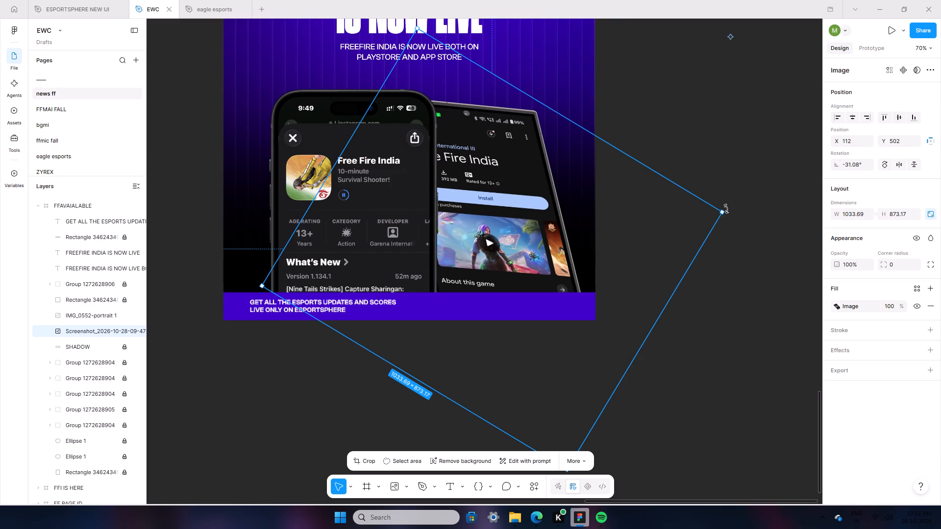
left_click_drag(726, 209, 712, 262)
left_click_drag(649, 254, 651, 279)
left_click(716, 376)
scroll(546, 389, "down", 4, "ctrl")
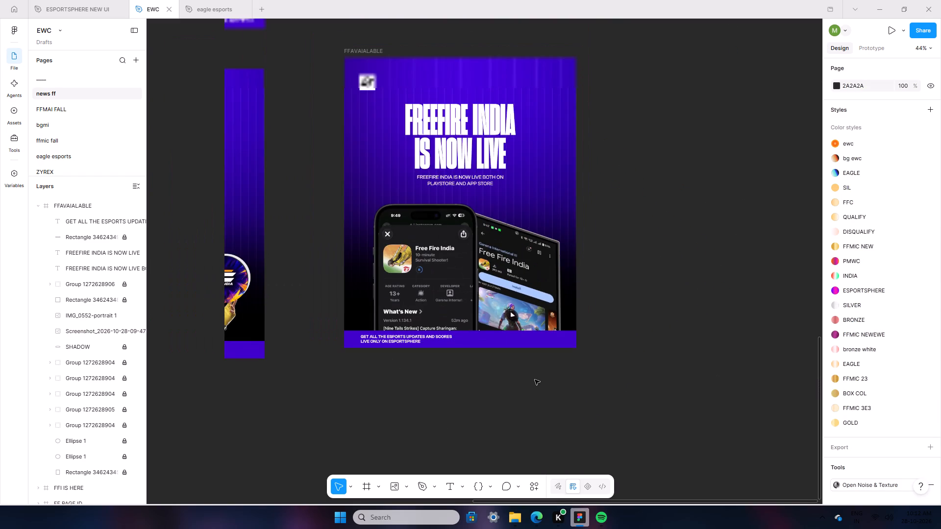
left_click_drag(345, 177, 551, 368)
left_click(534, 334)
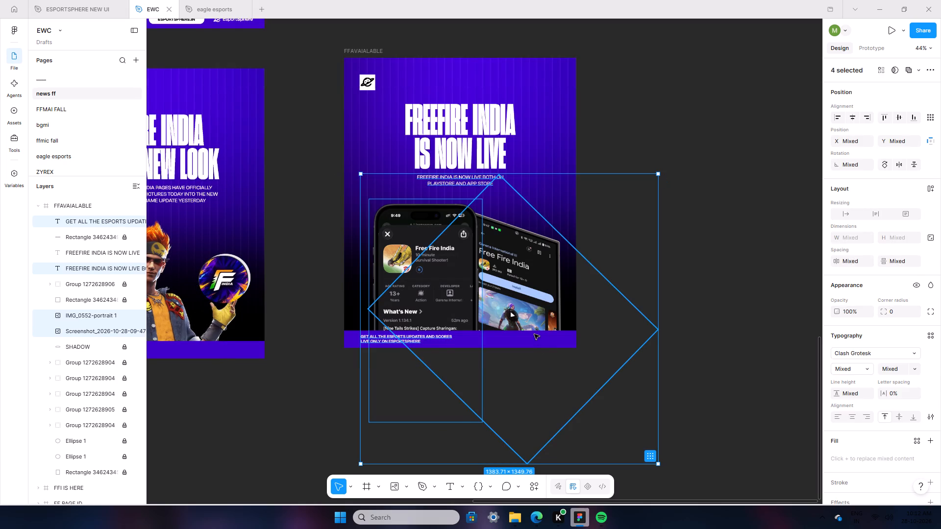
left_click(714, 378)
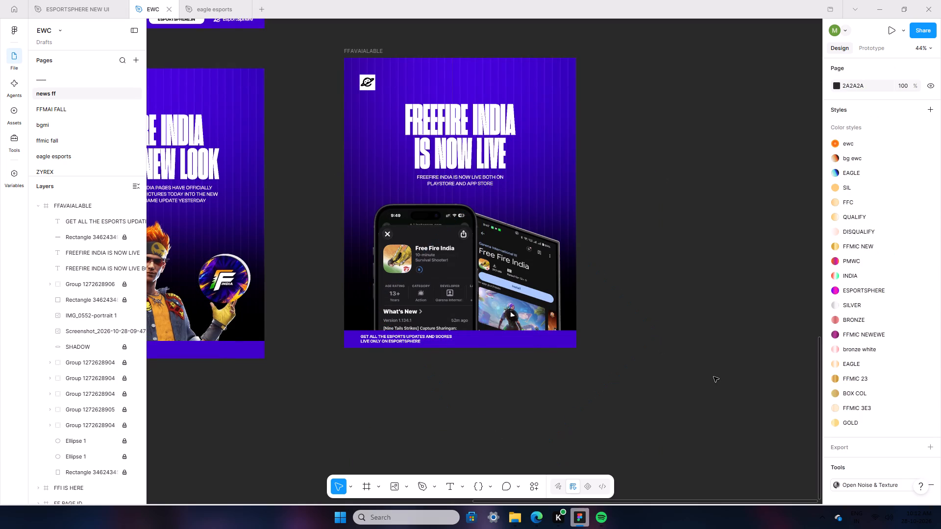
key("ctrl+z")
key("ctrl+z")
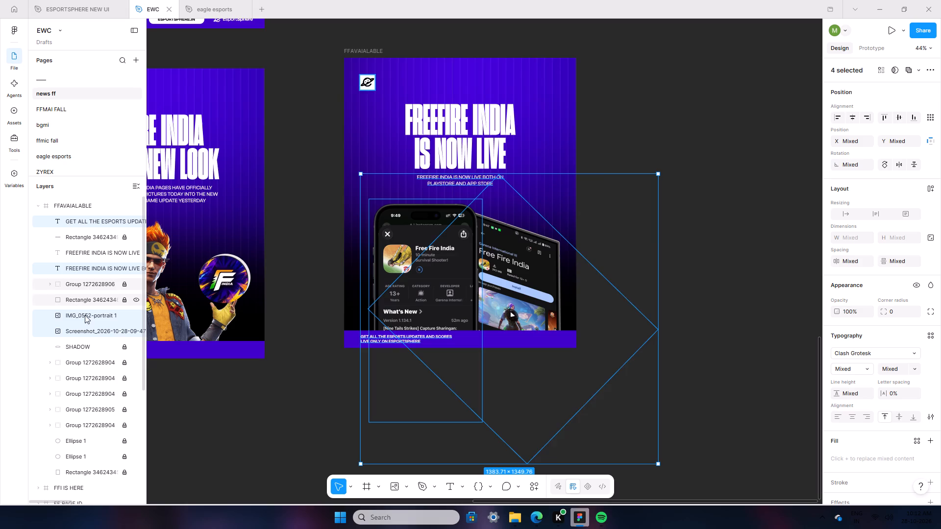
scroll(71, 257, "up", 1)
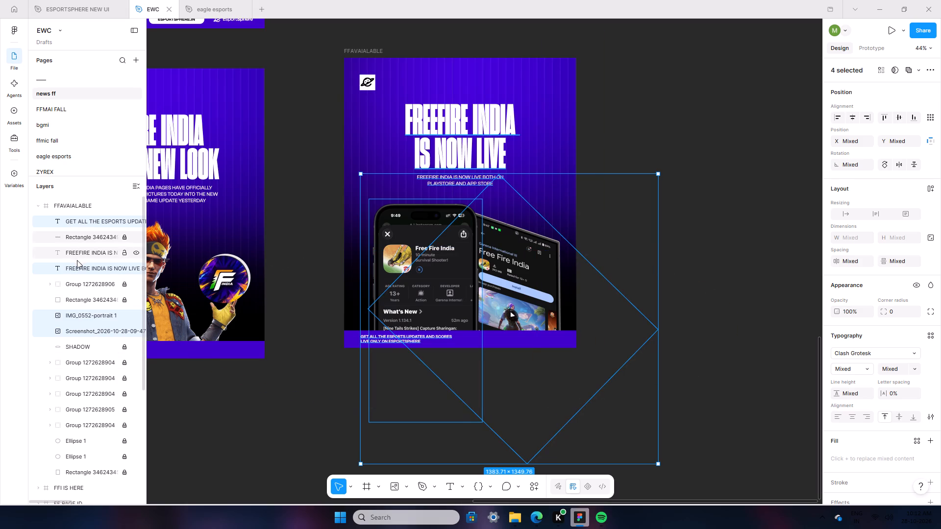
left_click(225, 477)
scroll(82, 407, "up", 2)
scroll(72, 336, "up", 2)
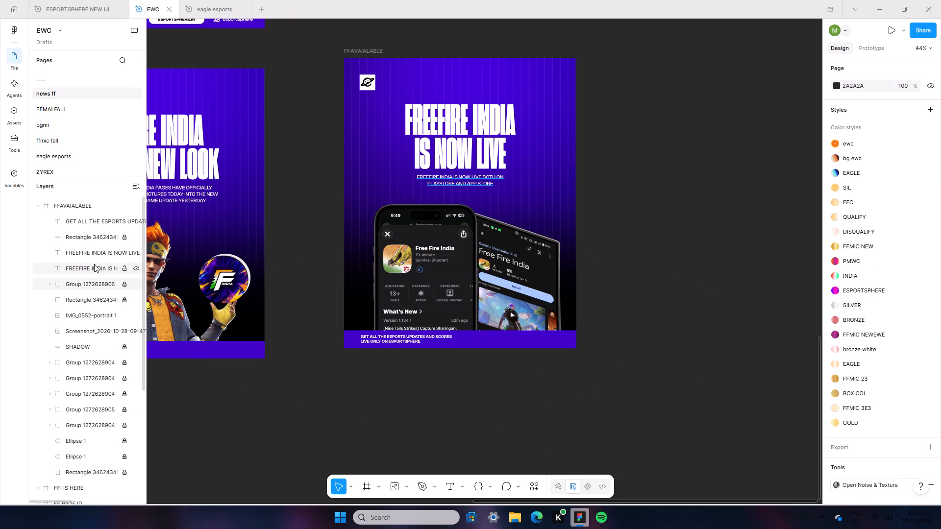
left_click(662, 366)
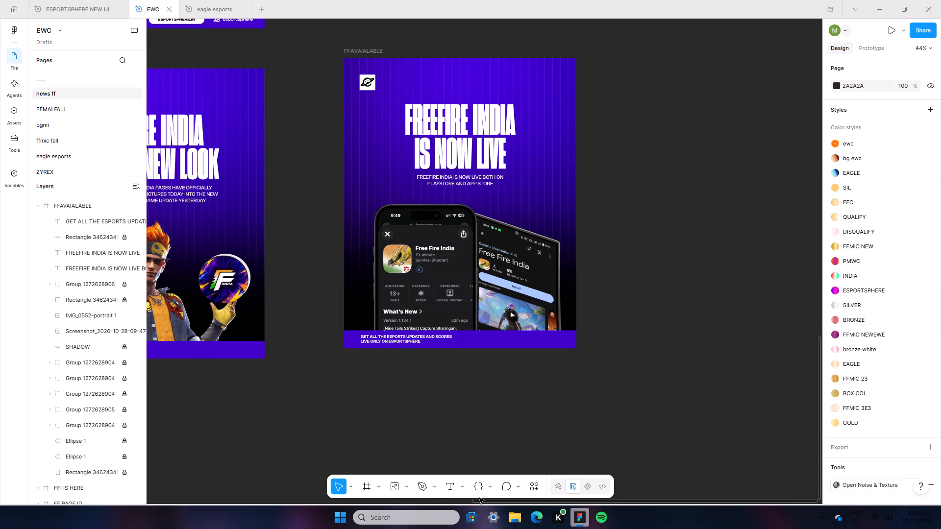
Lock the purple footer bar rectangle in the IQOO TG ANNC frame.
left_click_drag(479, 502, 407, 489)
scroll(748, 415, "down", 2, "ctrl")
scroll(777, 367, "up", 5)
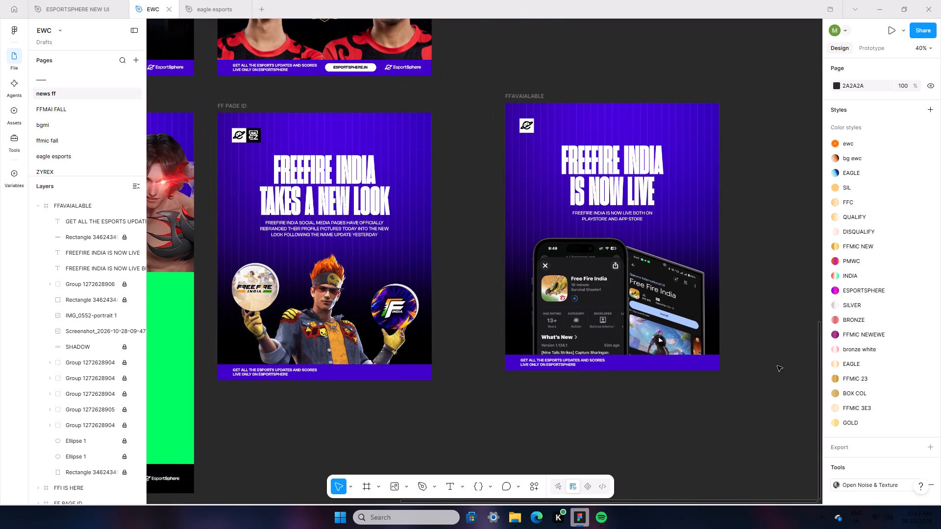
scroll(777, 366, "up", 4)
left_click(403, 125)
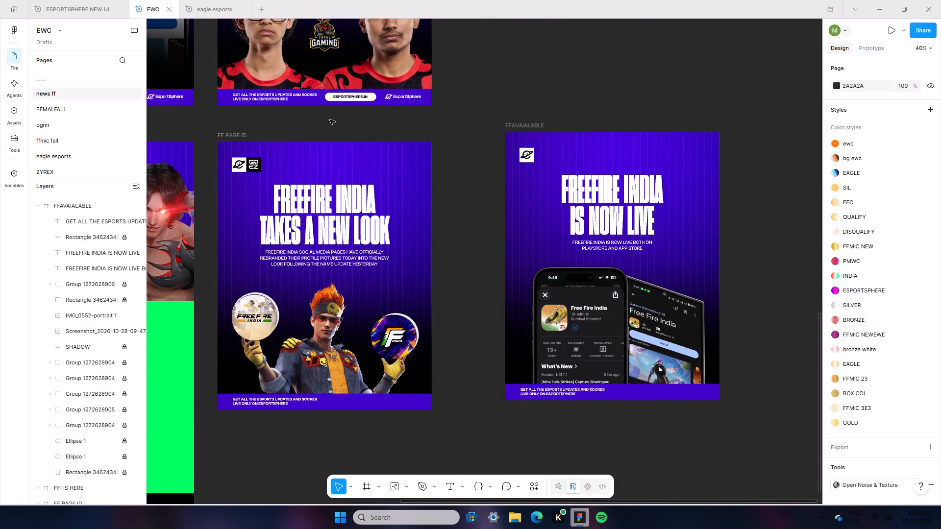
left_click(320, 97)
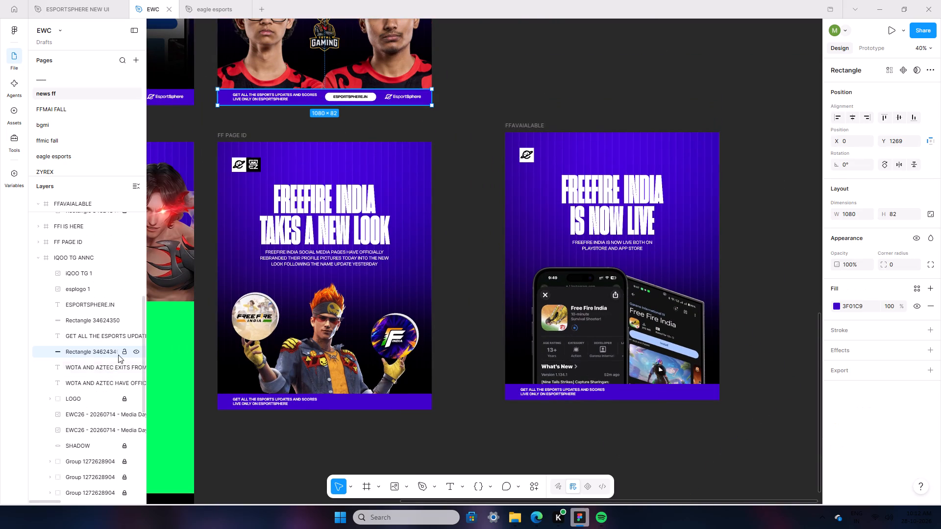
left_click(118, 354)
left_click(125, 352)
left_click(405, 118)
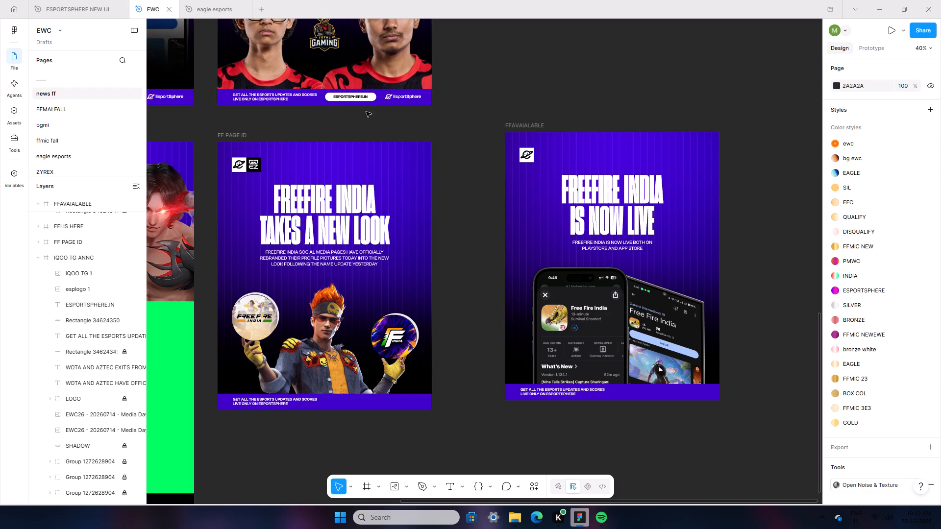
Lock the two EWC26 Media Day image layers in the IQOO TG ANNC frame.
left_click_drag(324, 90, 341, 99)
key("ctrl+z")
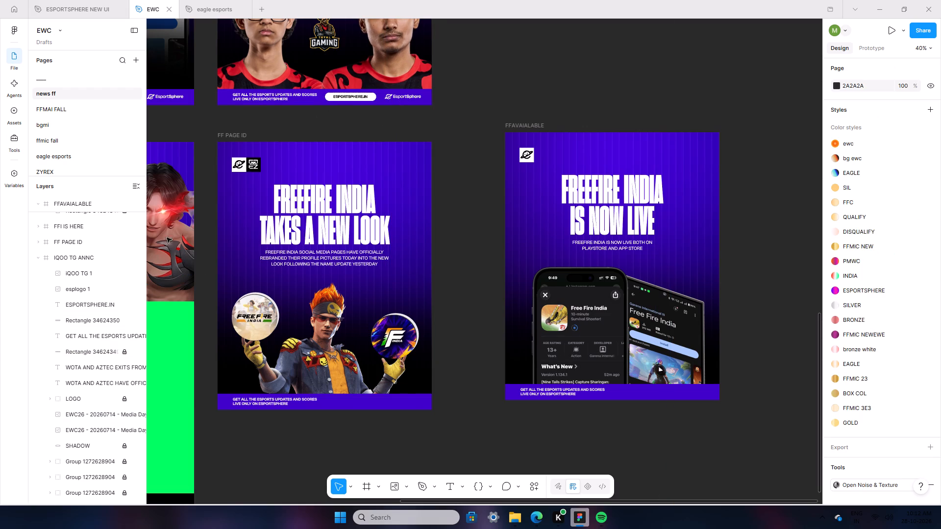
left_click(126, 412)
left_click(133, 436)
left_click(127, 433)
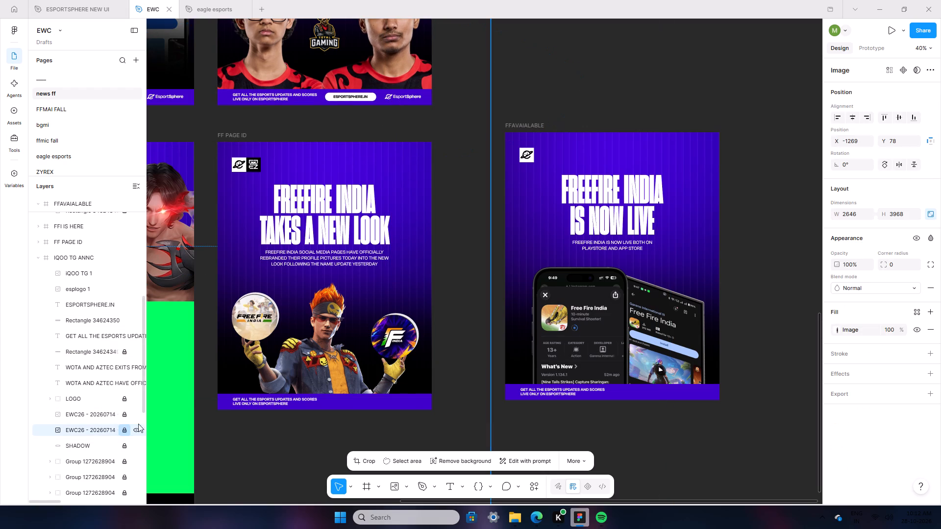
Copy the ESPORTSPHERE.IN text, its white pill and the EsportSphere logo from the IQOO TG ANNC footer and paste them beside the FFAVAIALABLE frame.
left_click(481, 71)
left_click_drag(318, 89, 336, 96)
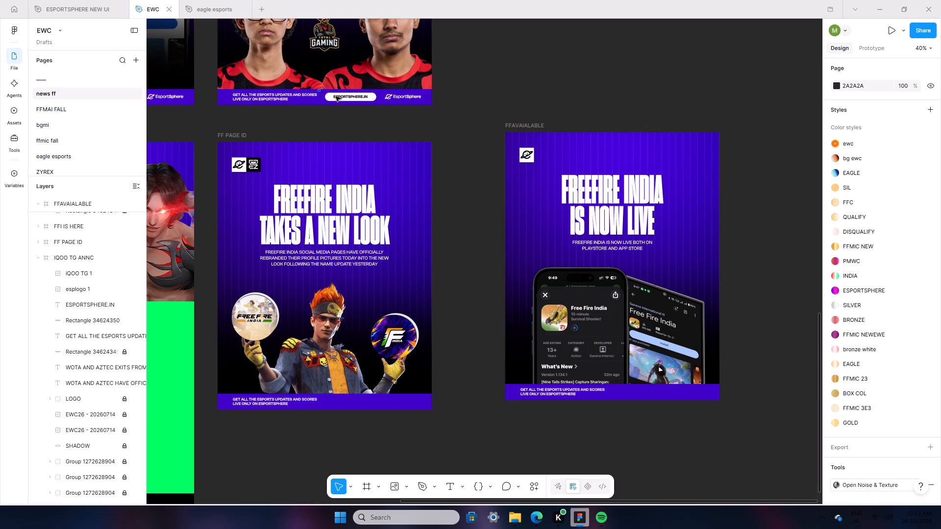
left_click_drag(336, 96, 413, 109)
right_click(404, 97)
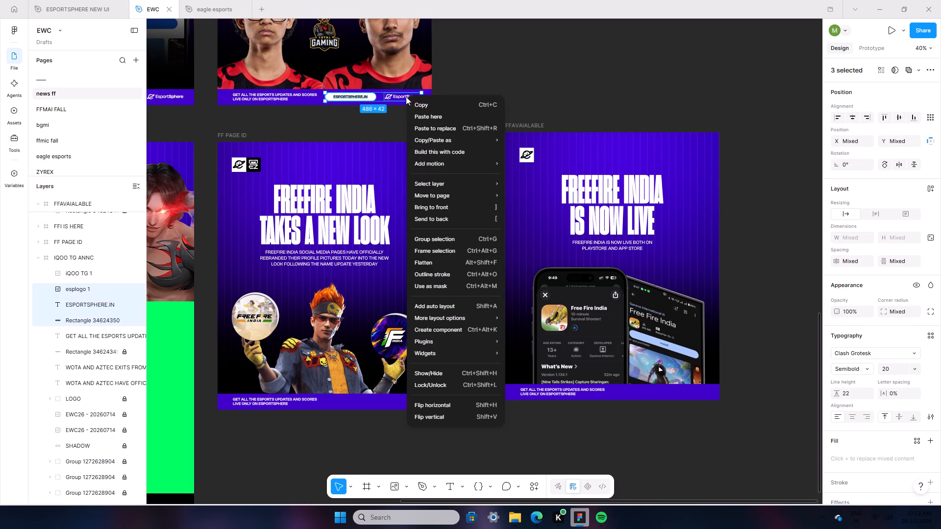
left_click(426, 102)
scroll(775, 311, "down", 4)
right_click(743, 251)
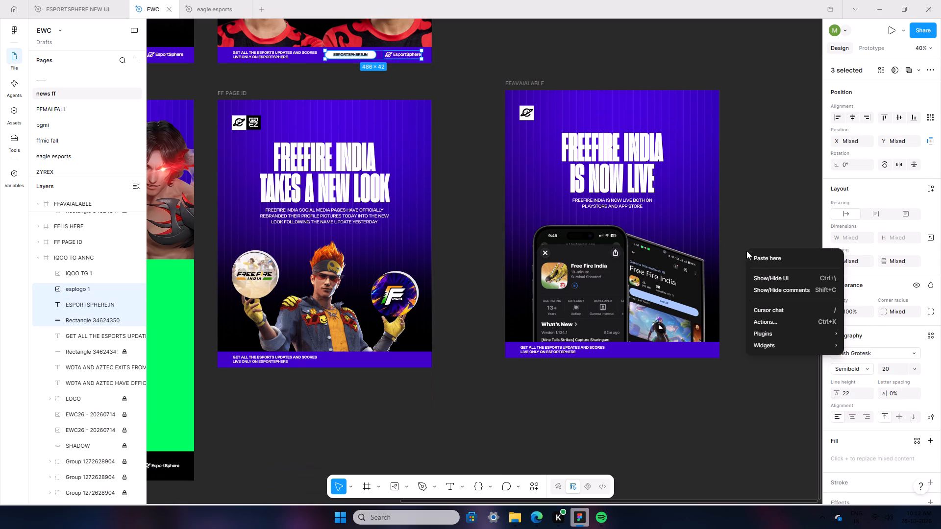
left_click(762, 257)
Move the pasted website pill and logo onto FFAVAIALABLE's purple footer bar and nudge them left, level with the footer text.
left_click_drag(782, 256, 724, 321)
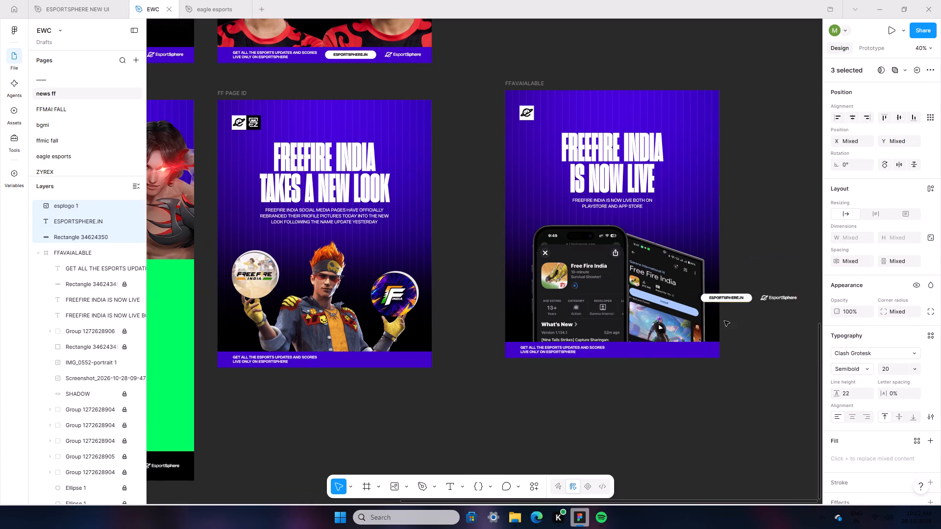
left_click_drag(724, 321, 655, 351)
key("Left")
key("Left")
key("Left")
key("Left")
key("Left")
key("Left")
key("Left")
key("Left")
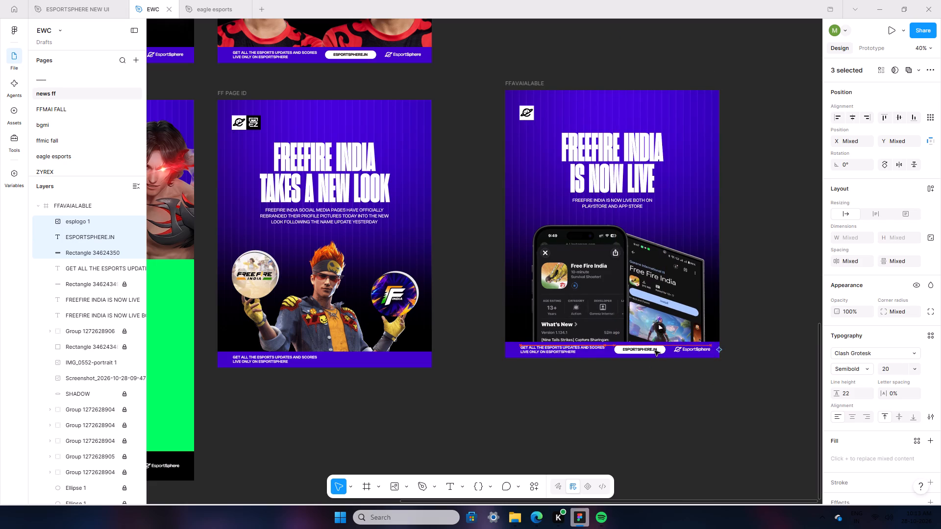
key("Left")
key("Left")
key("Left")
key("Left")
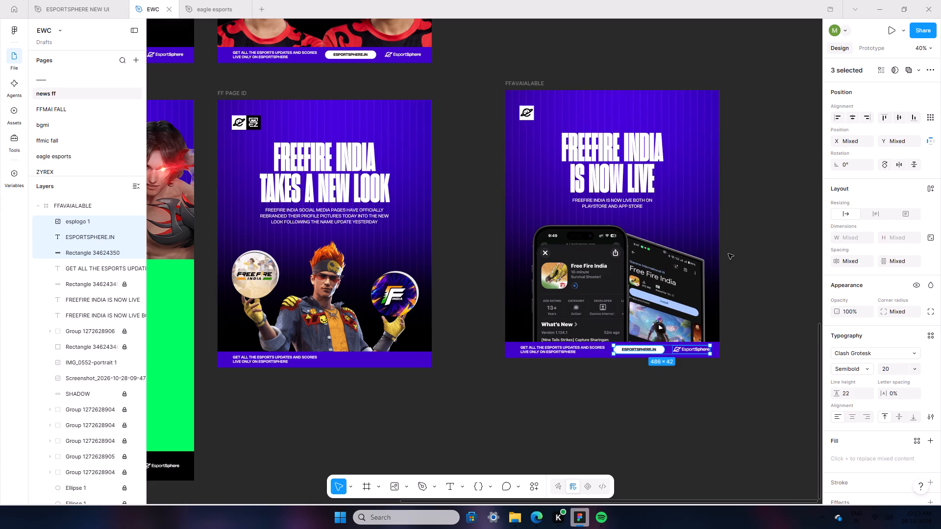
left_click(754, 268)
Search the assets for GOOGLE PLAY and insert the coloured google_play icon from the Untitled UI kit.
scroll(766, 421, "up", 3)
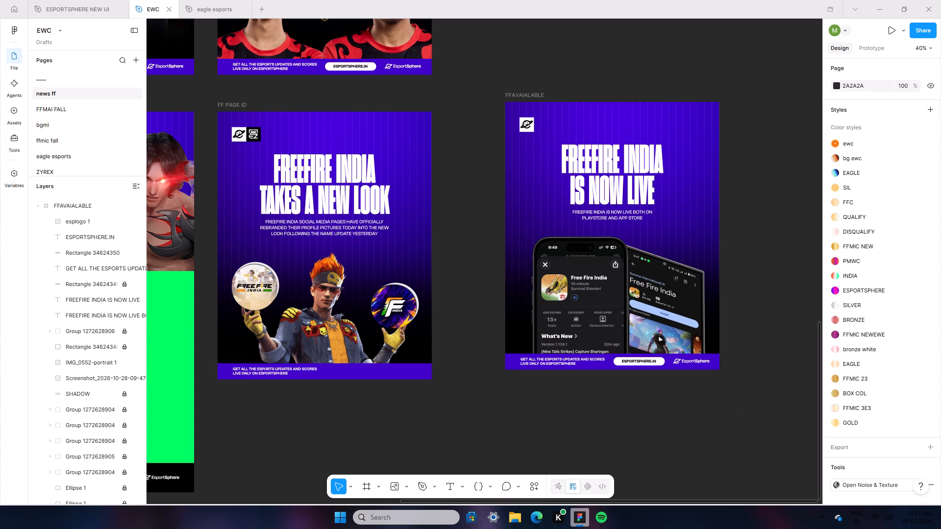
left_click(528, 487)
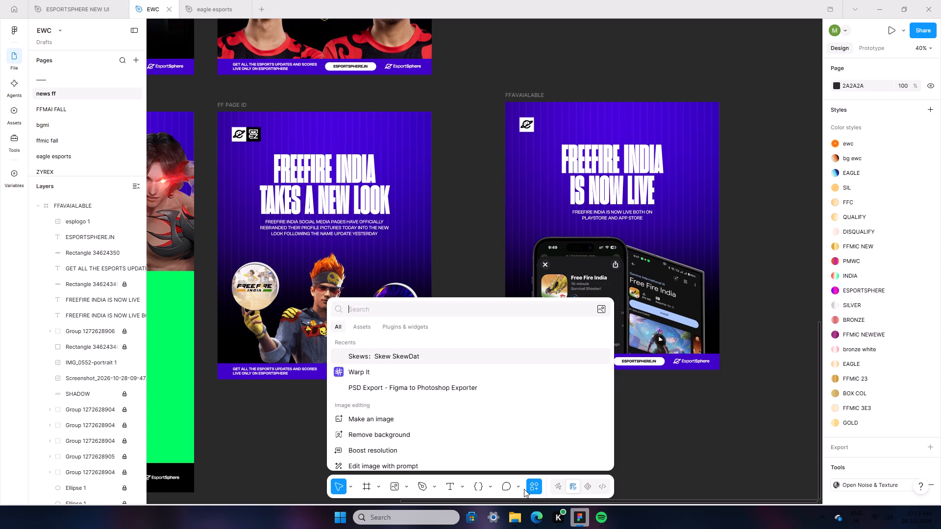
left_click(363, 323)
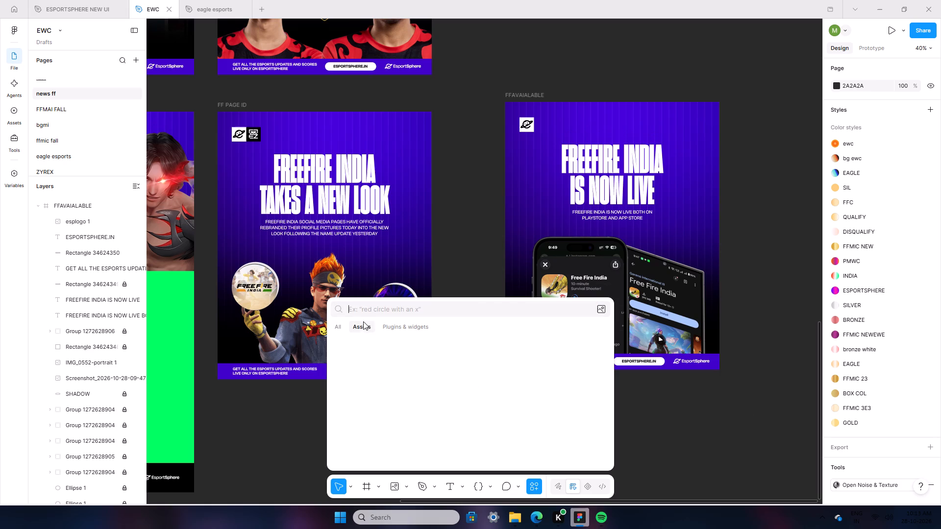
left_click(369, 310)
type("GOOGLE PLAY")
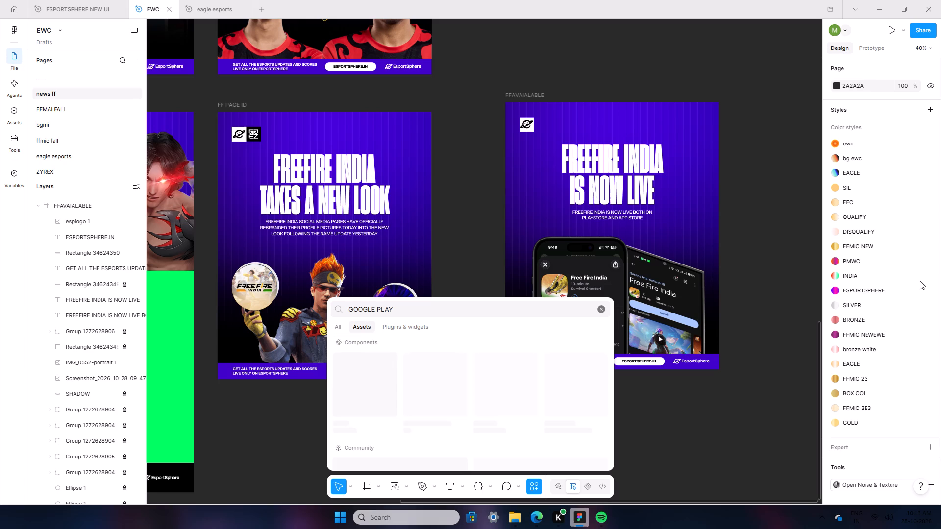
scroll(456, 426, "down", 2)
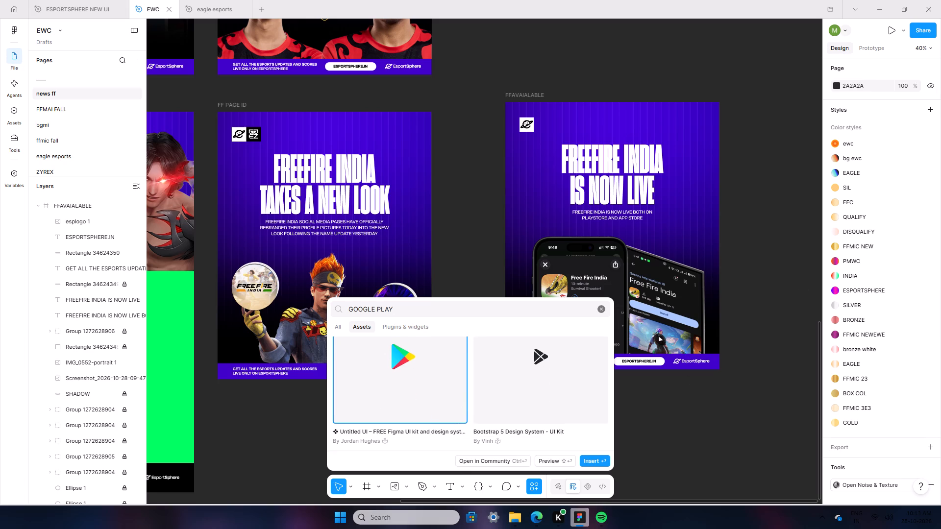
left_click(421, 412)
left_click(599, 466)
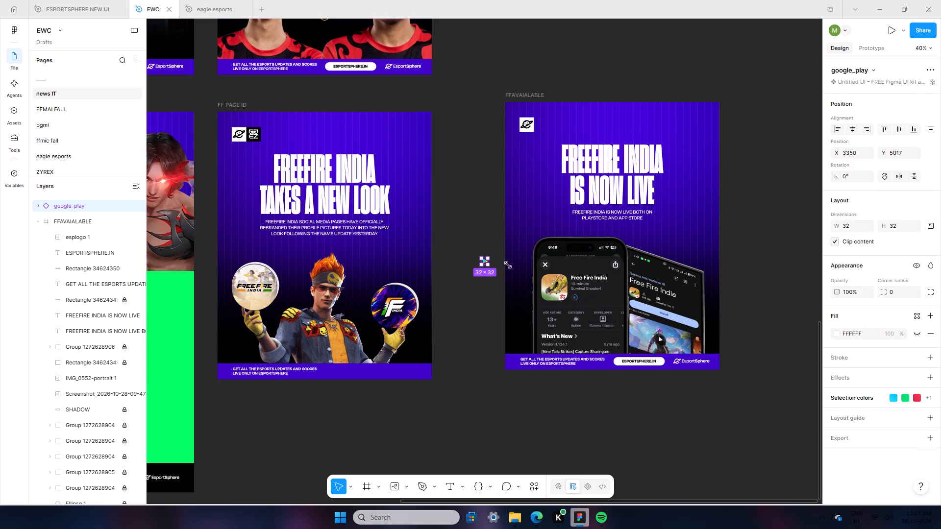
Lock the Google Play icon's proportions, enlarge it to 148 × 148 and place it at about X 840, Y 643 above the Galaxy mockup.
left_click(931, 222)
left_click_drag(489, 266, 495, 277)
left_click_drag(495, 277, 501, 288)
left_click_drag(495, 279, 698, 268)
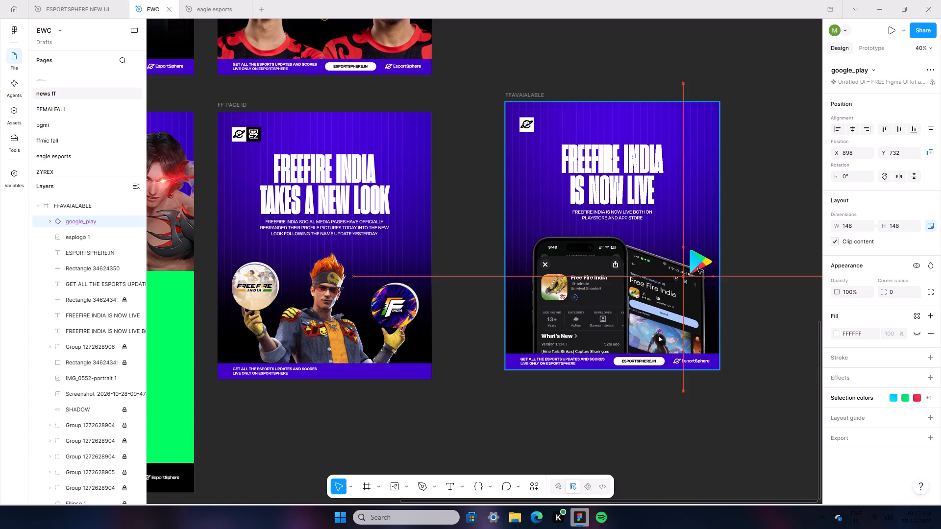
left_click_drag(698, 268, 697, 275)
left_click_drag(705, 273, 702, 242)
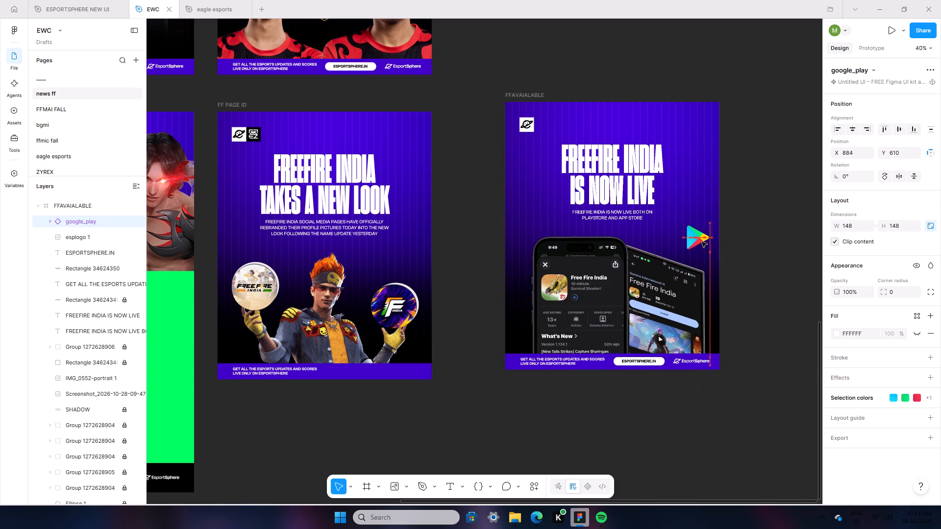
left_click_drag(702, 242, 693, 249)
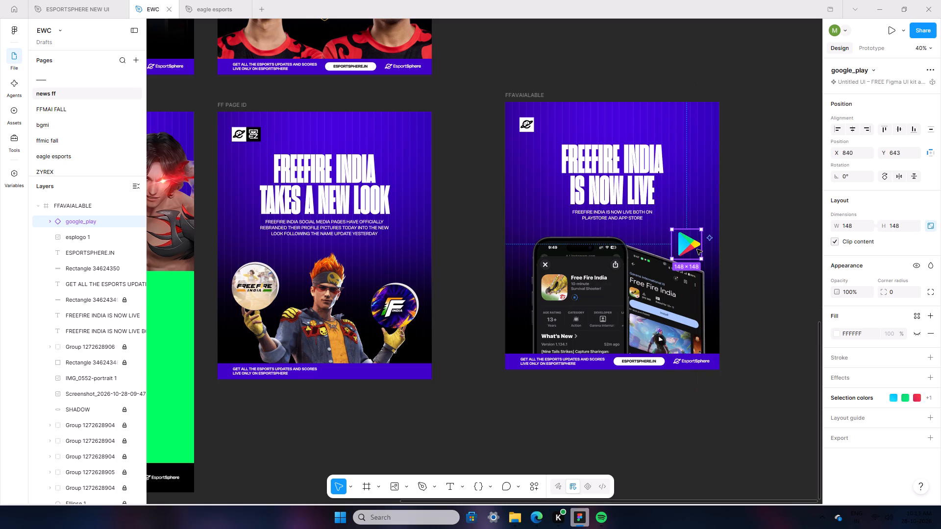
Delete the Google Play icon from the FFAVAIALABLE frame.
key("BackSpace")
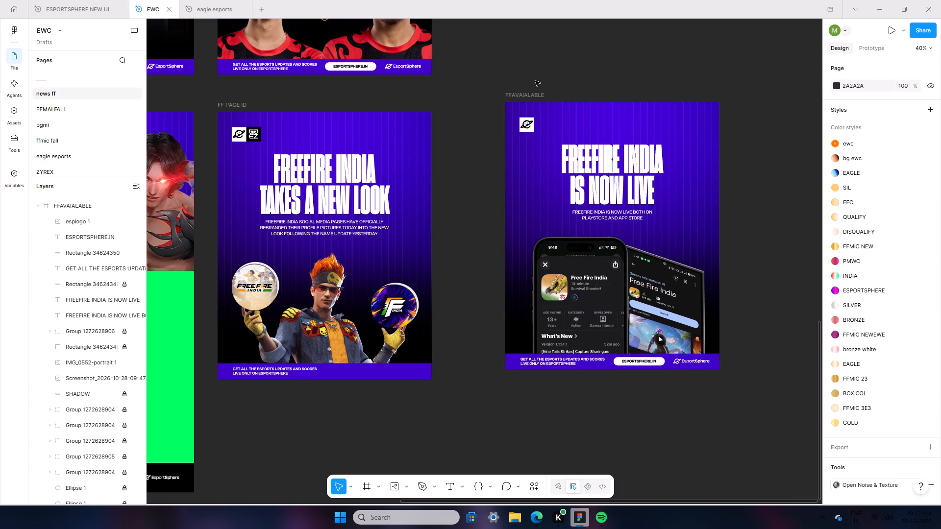
Export the FFAVAIALABLE frame as a 4x PNG into the Downloads folder, keeping the file name FFAVAIALABLE.
left_click(529, 97)
scroll(931, 252, "down", 6)
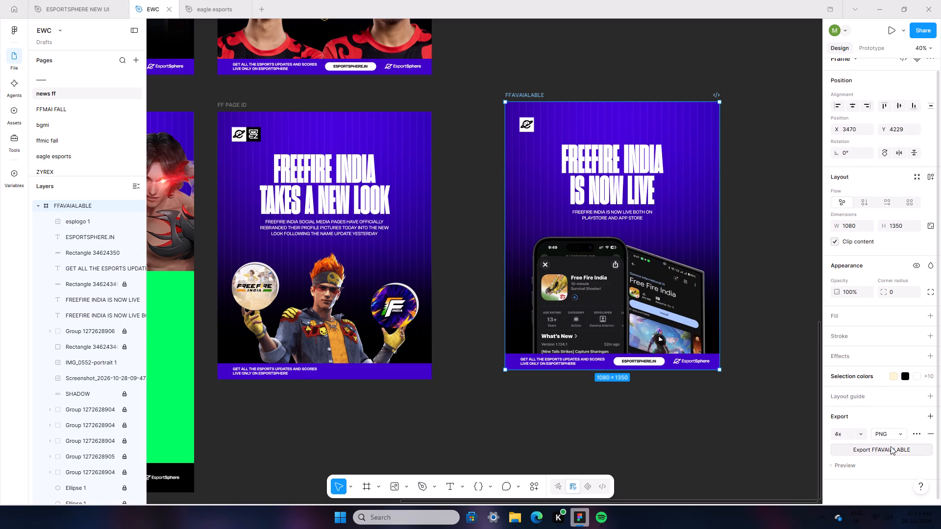
left_click(891, 446)
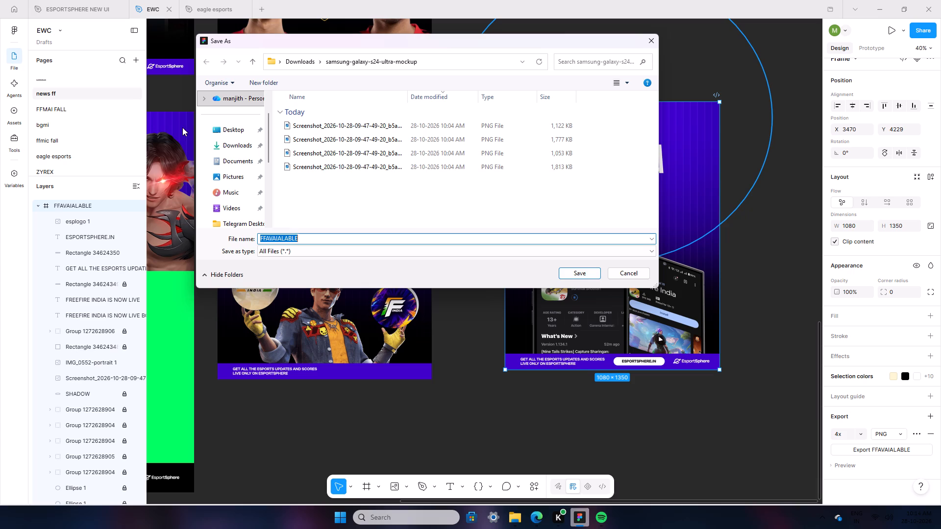
double_click(235, 147)
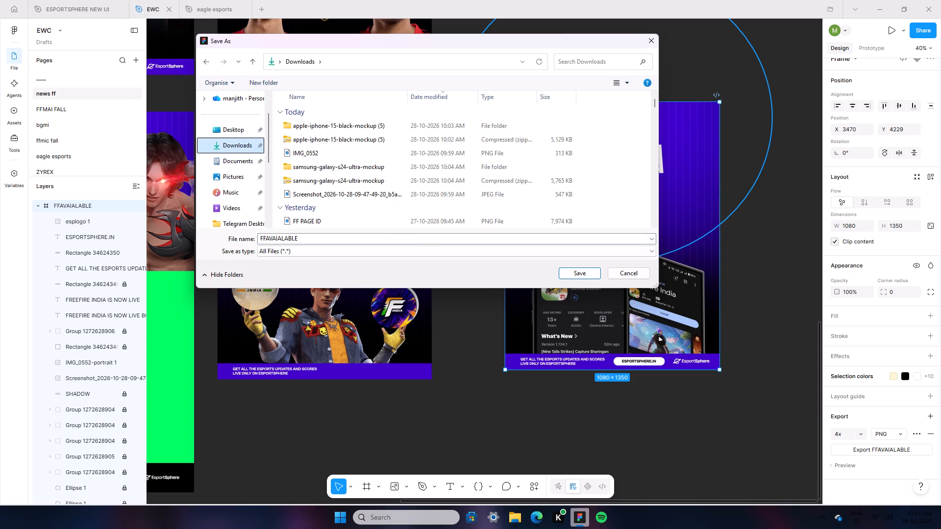
left_click(580, 272)
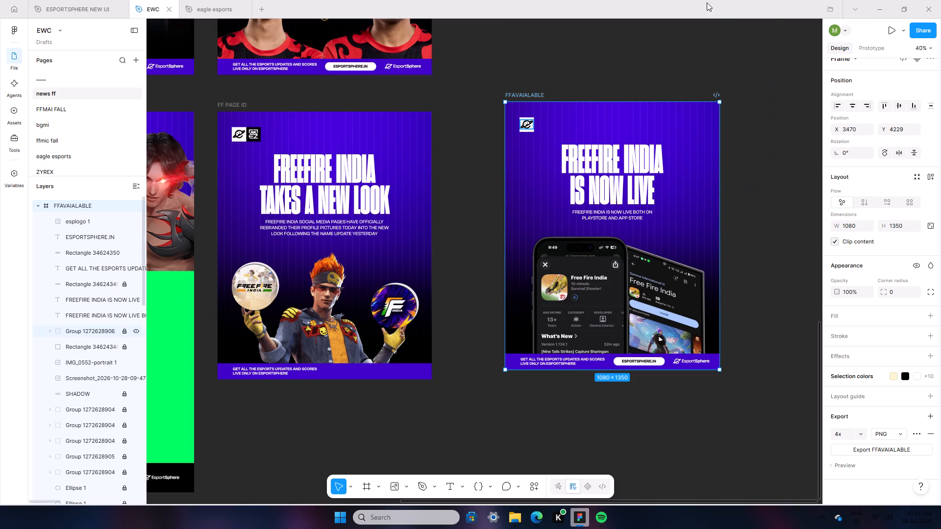
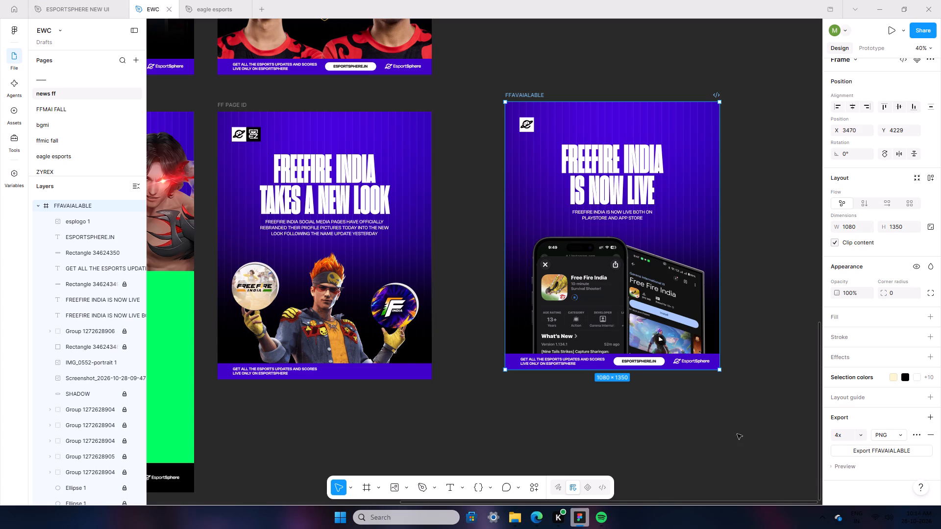
Minimize the Figma window and the File Explorer windows showing the phone mockup folders.
left_click(881, 0)
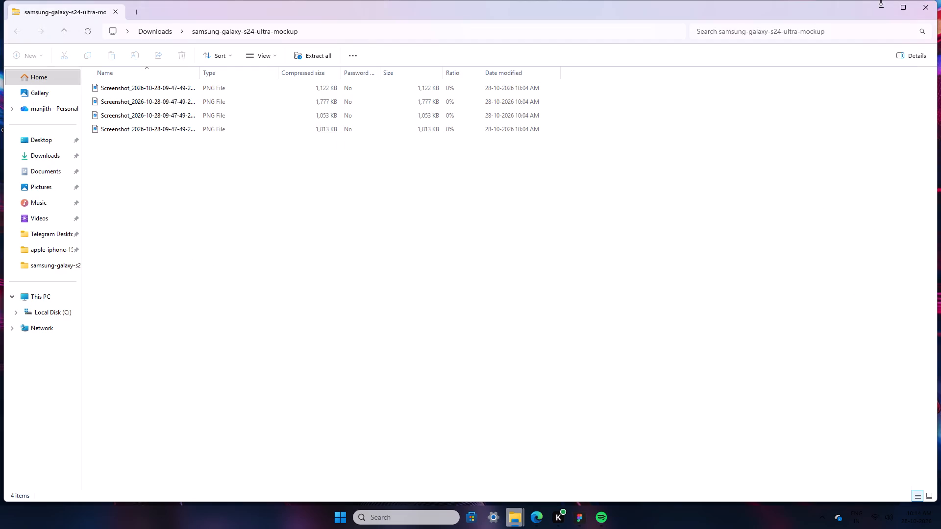
left_click(881, 0)
left_click(879, 1)
left_click(879, 1)
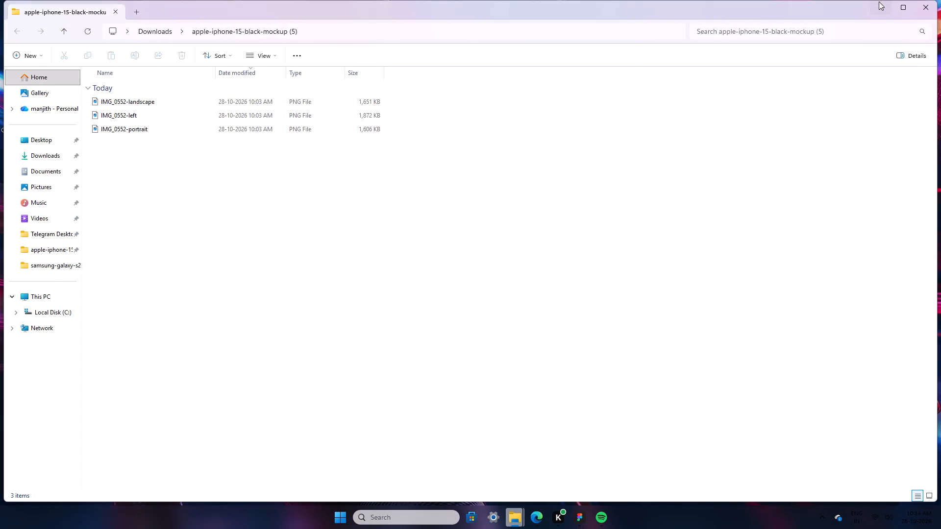